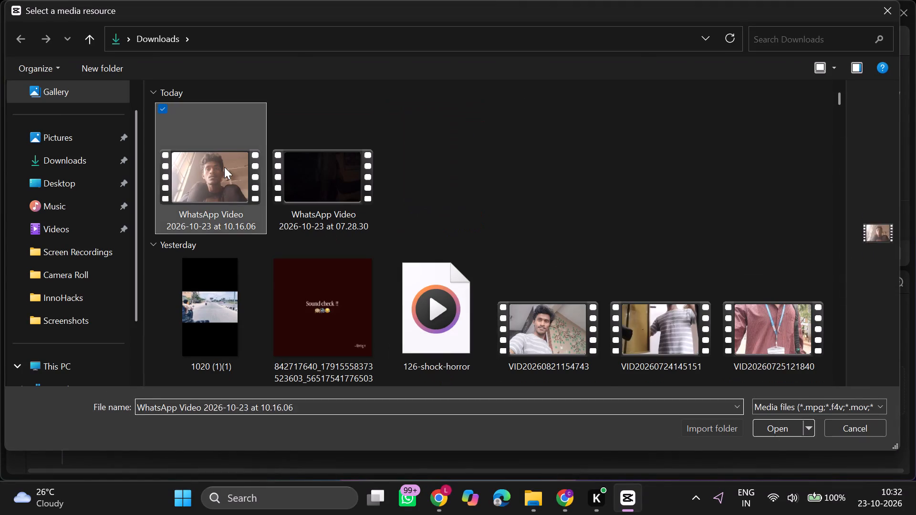
Import the WhatsApp Video 2026-10-23 at 10.16.06 file and place it at the start of the timeline.
left_click_drag(225, 118, 199, 432)
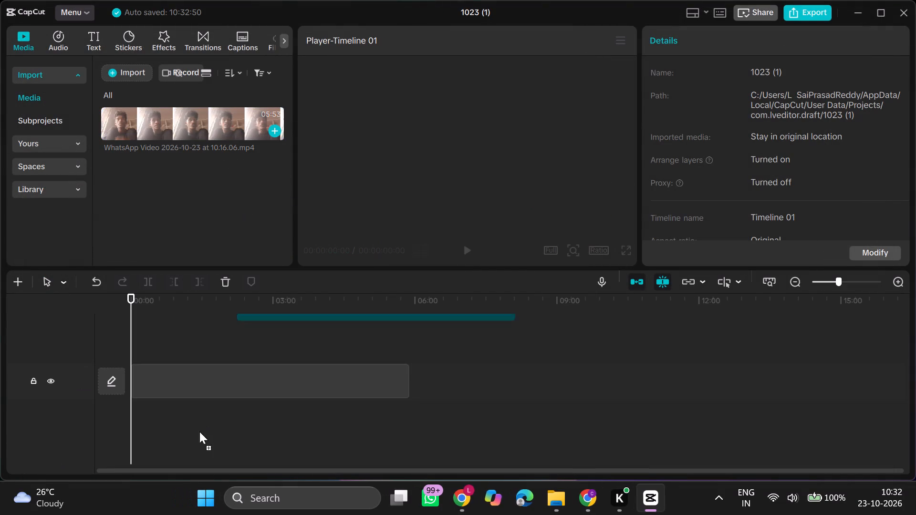
left_click_drag(199, 432, 165, 380)
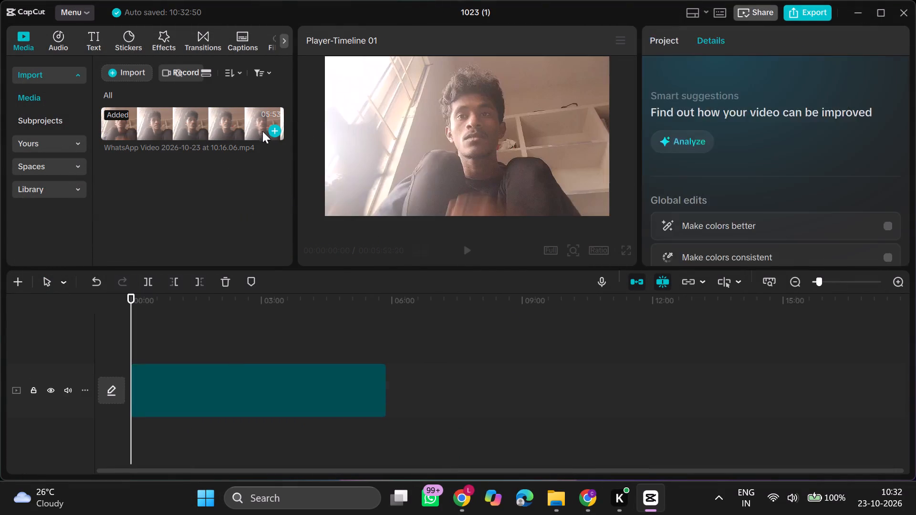
Move the video picture down out of the preview frame, to about X -111, Y -2160.
left_click_drag(525, 160, 517, 318)
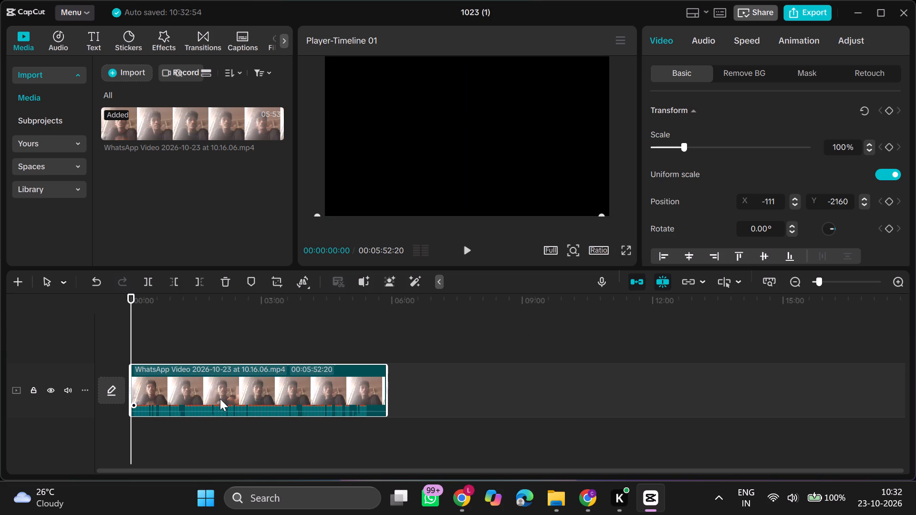
Play the clip to find where speech starts and trim off everything before 00:00:10:02.
scroll(219, 399, "up", 12, "ctrl")
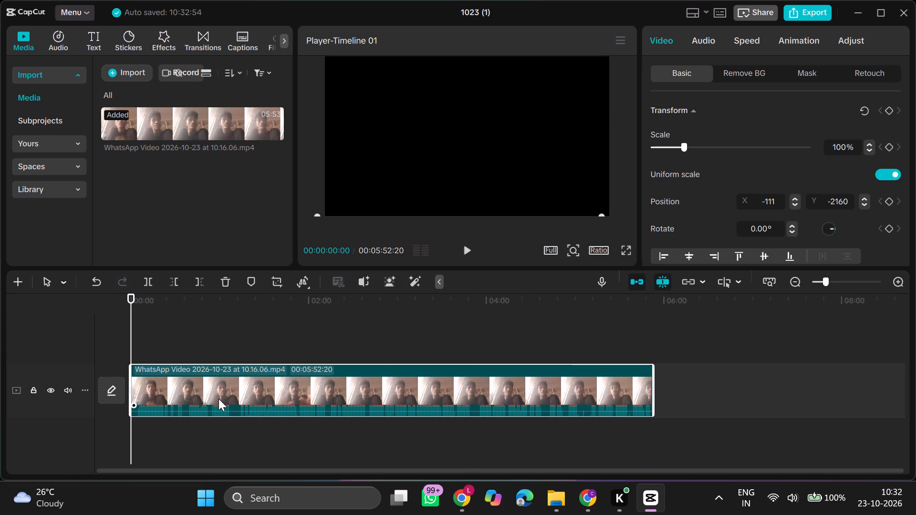
scroll(219, 399, "up", 4, "ctrl")
key("Return")
scroll(183, 430, "up", 8, "ctrl")
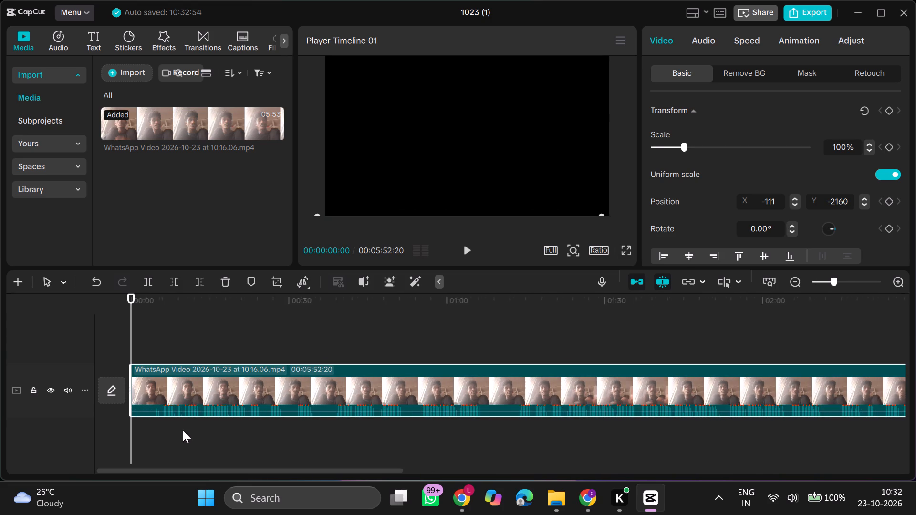
scroll(183, 430, "up", 2, "ctrl")
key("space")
left_click(159, 422)
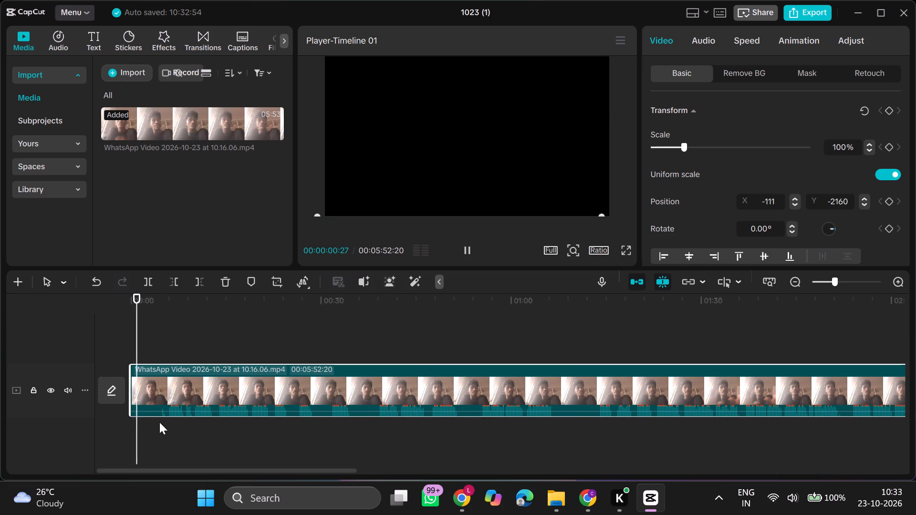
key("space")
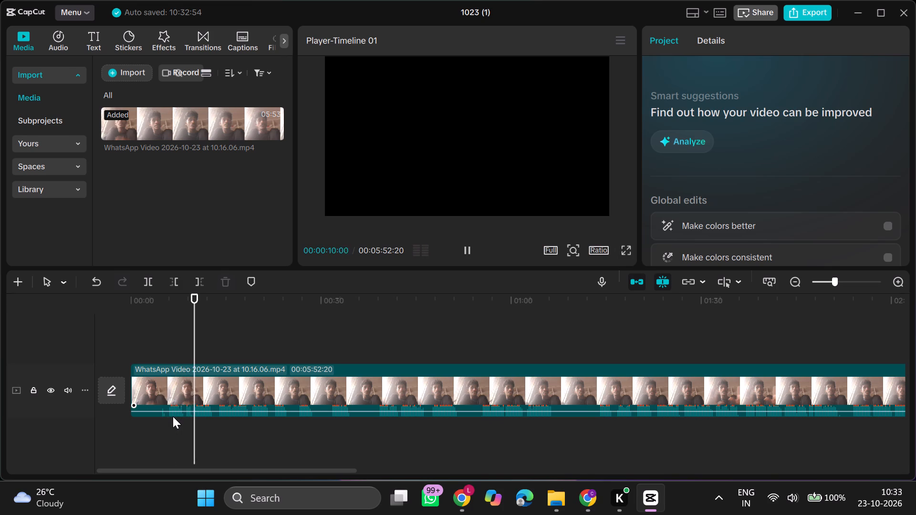
scroll(221, 410, "up", 11, "ctrl")
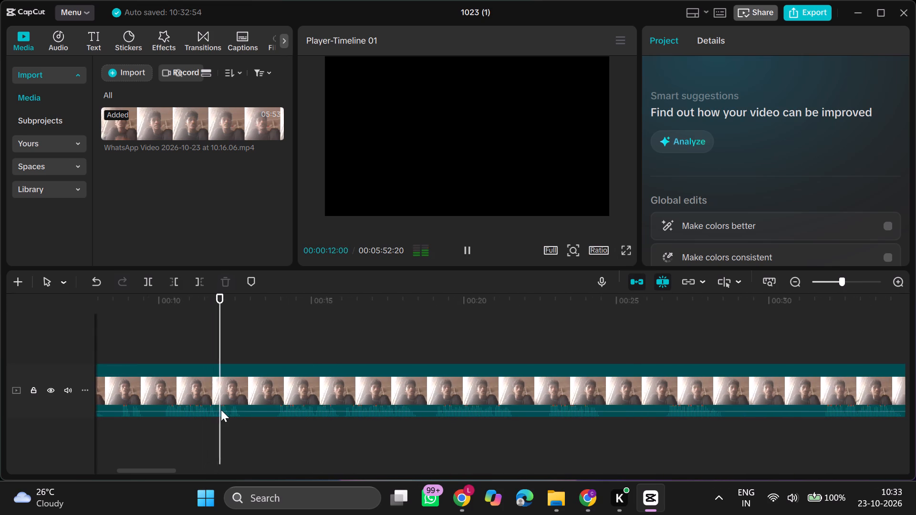
left_click(161, 426)
left_click(161, 426)
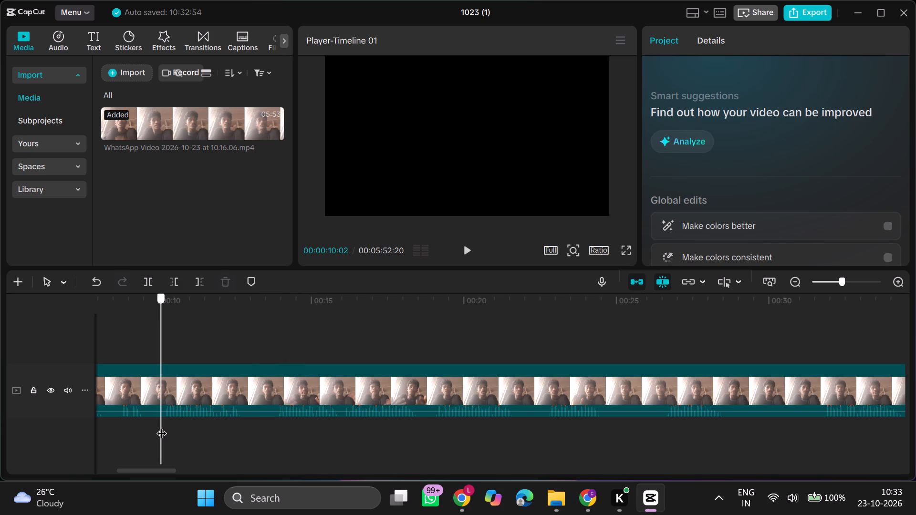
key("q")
Listen to the trimmed opening and lower the clip's audio volume to -3.8 dB.
scroll(161, 426, "right", 3)
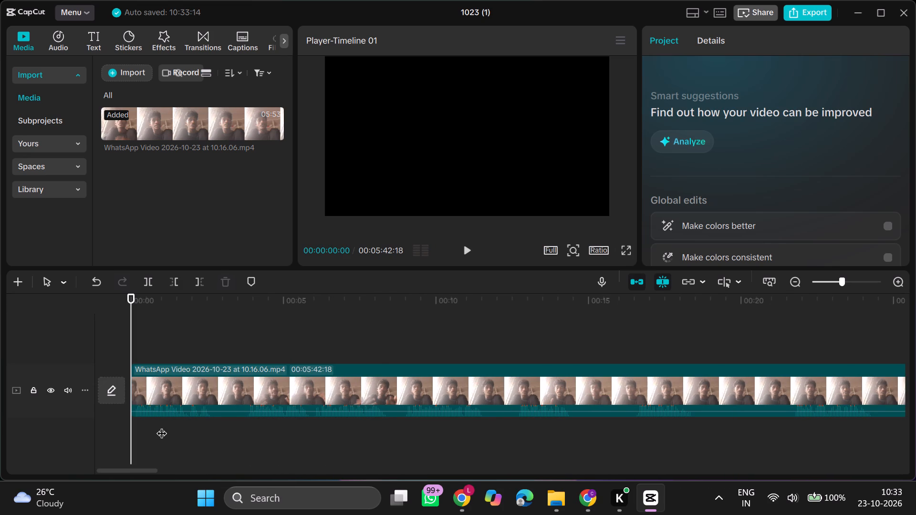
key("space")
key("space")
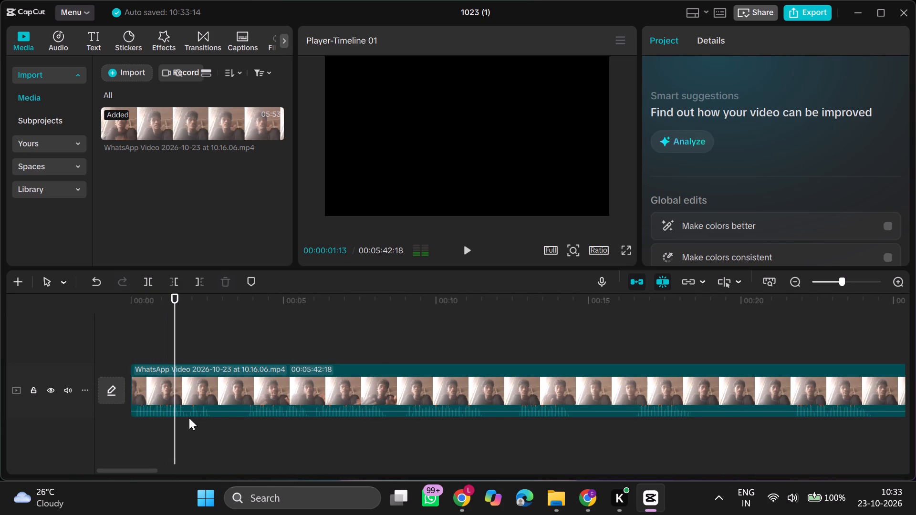
left_click(216, 414)
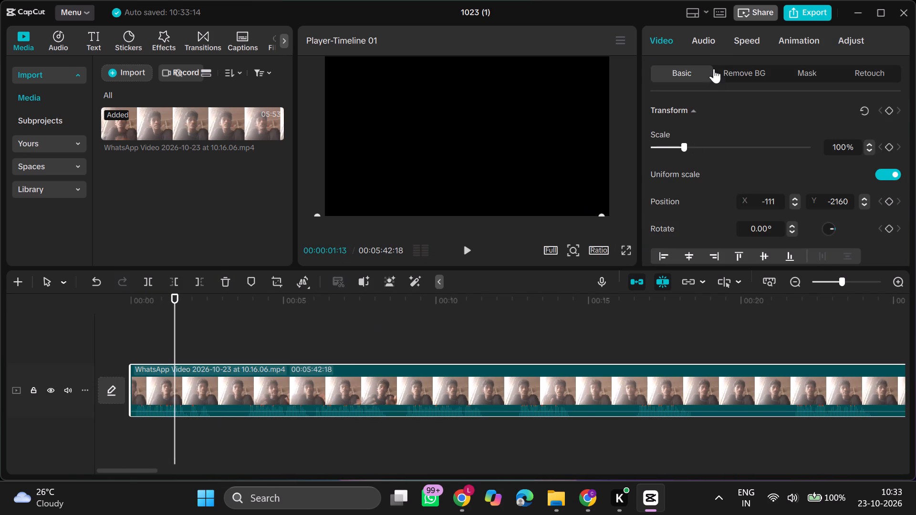
left_click(709, 46)
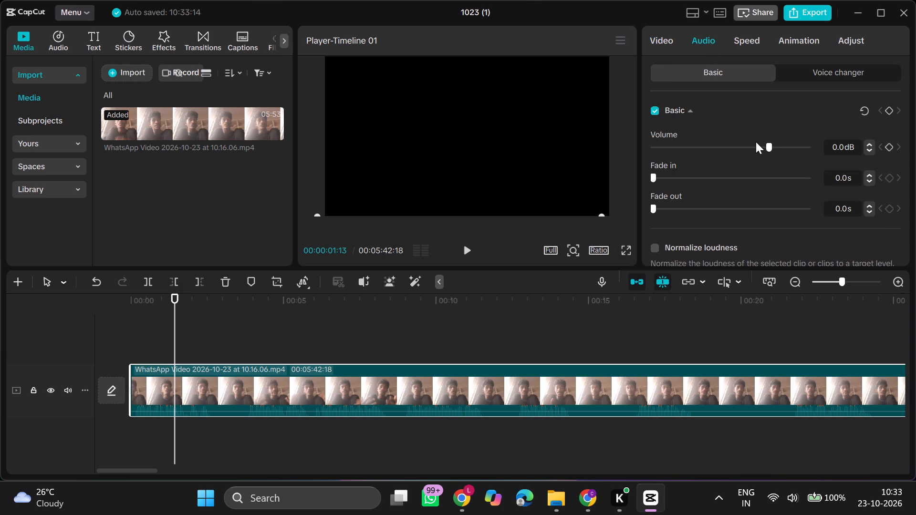
left_click(756, 144)
left_click(756, 144)
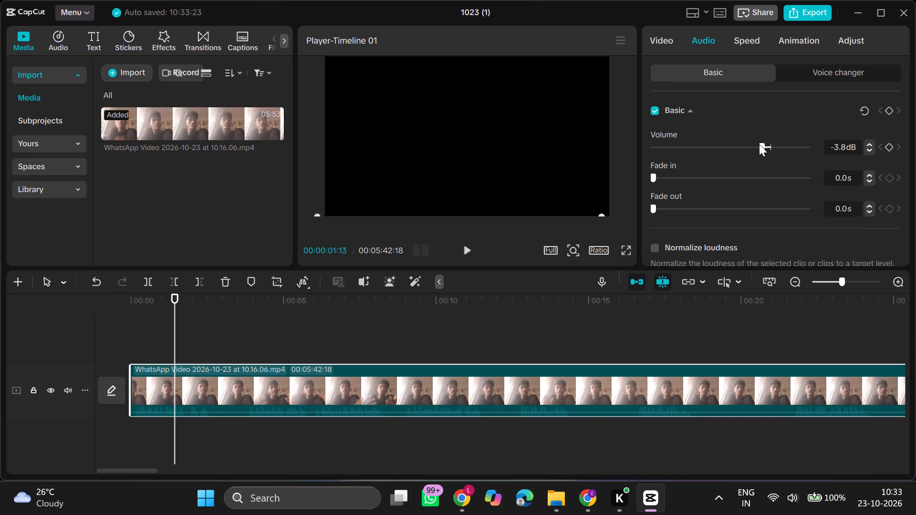
Split the clip at 00:00:02:20 and trim about 6 seconds off the start of the second part.
double_click(127, 434)
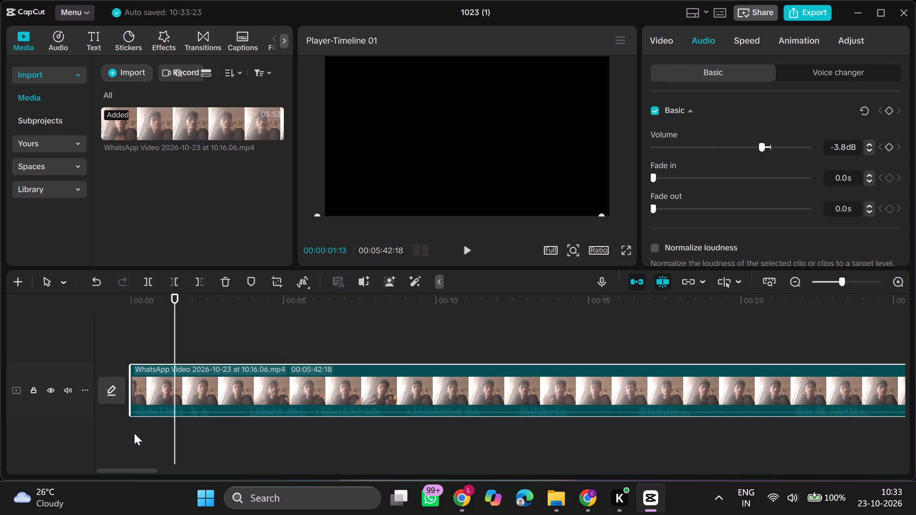
double_click(134, 433)
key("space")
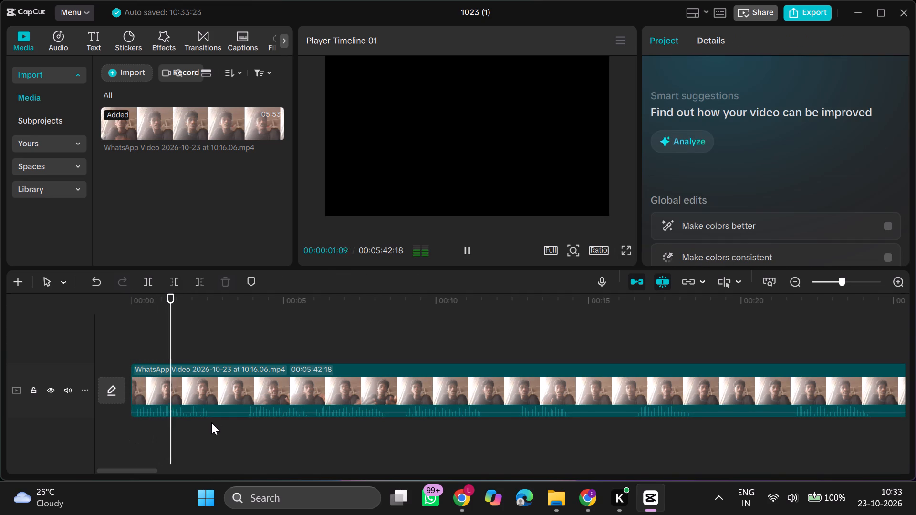
left_click(212, 422)
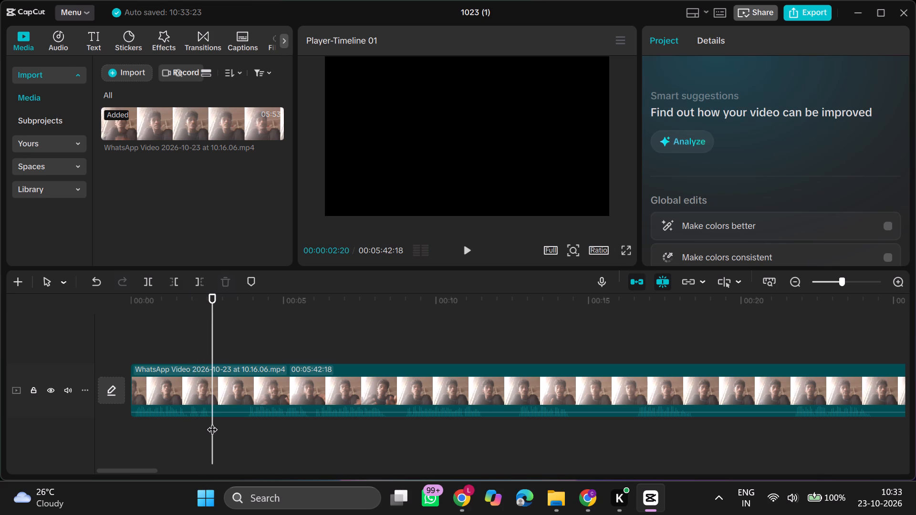
key("ctrl+b")
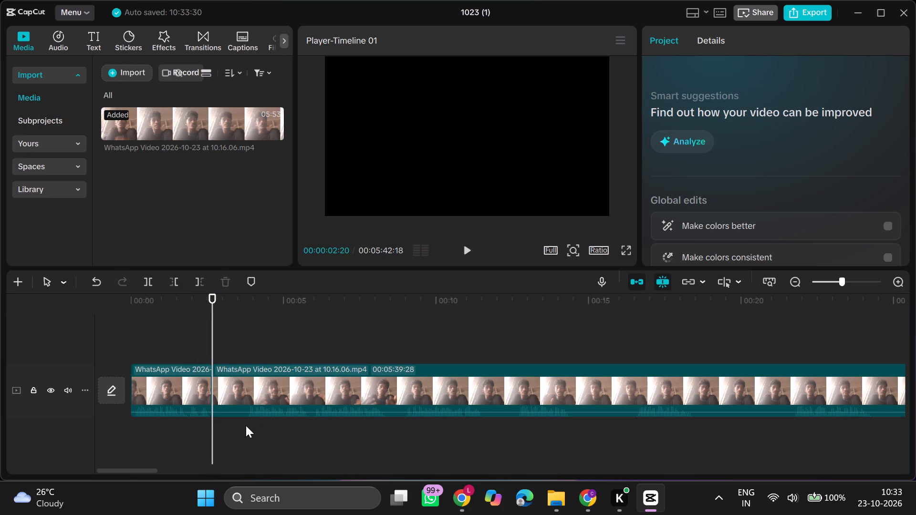
left_click(246, 425)
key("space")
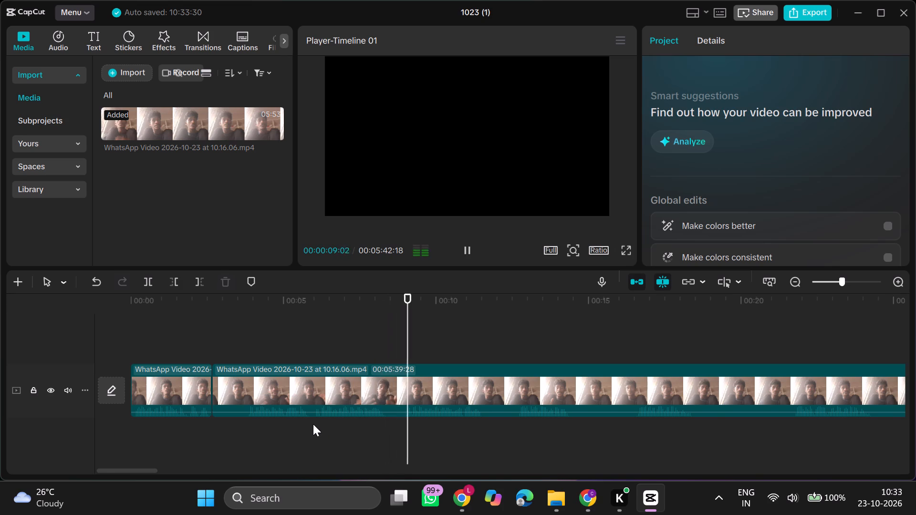
scroll(313, 424, "left", 1)
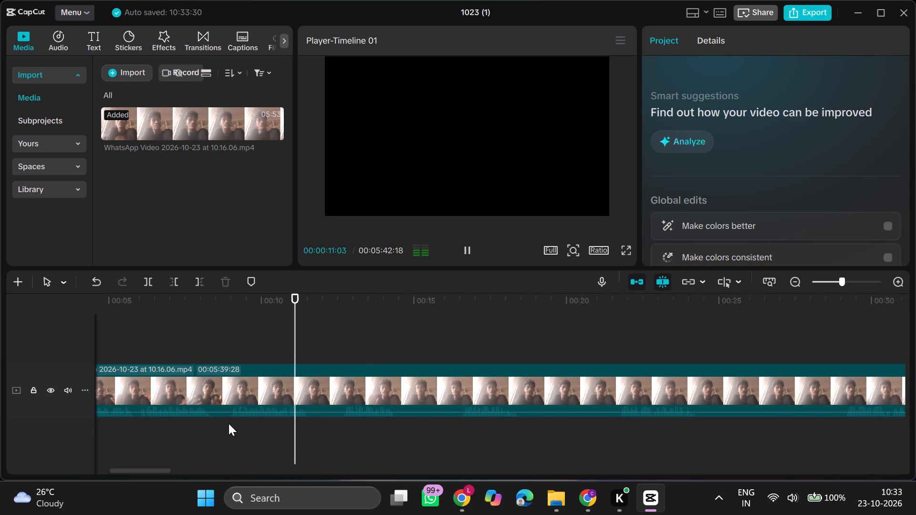
left_click(228, 423)
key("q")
Split the second clip at 00:00:05:12 and trim the start of the following part up to 00:00:06:13.
scroll(228, 423, "right", 1)
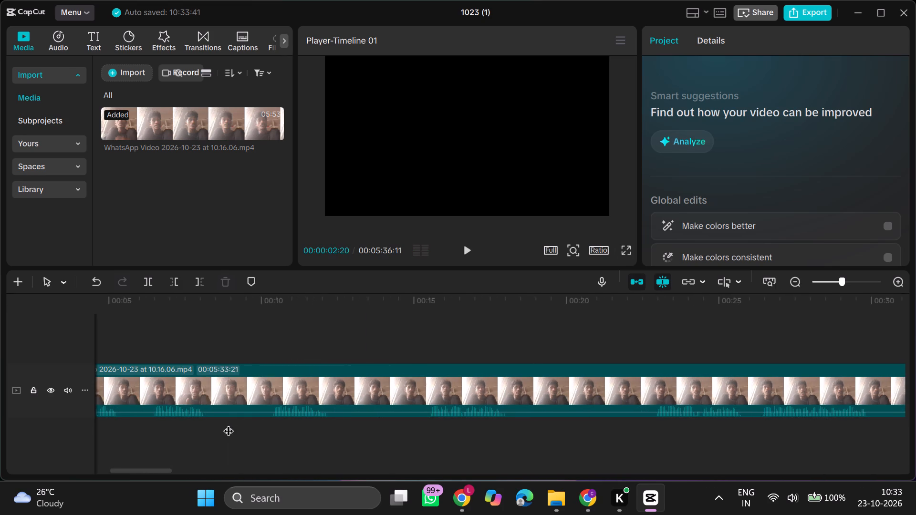
scroll(228, 423, "right", 1)
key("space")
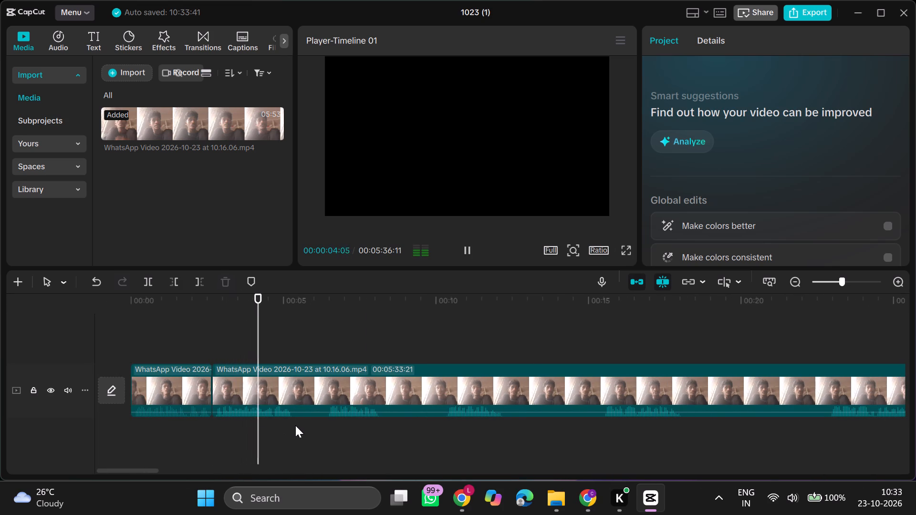
left_click(295, 425)
key("ctrl+b")
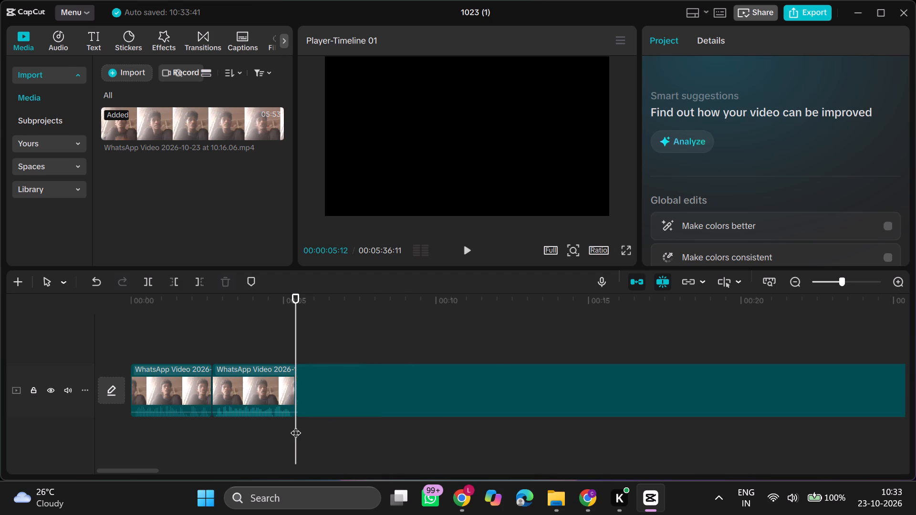
left_click(295, 425, "ctrl")
triple_click(329, 427)
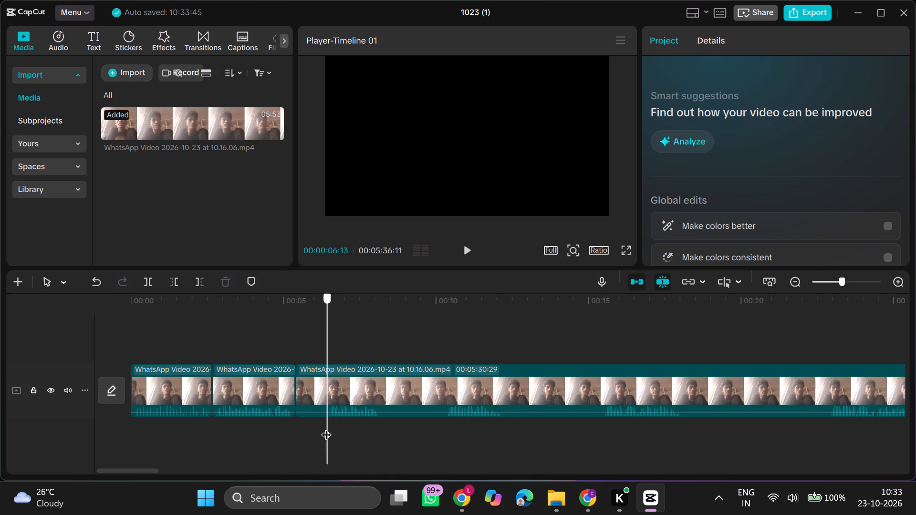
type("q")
Split the third clip at 00:00:07:05 and trim the start of the remaining part up to 00:00:14:14.
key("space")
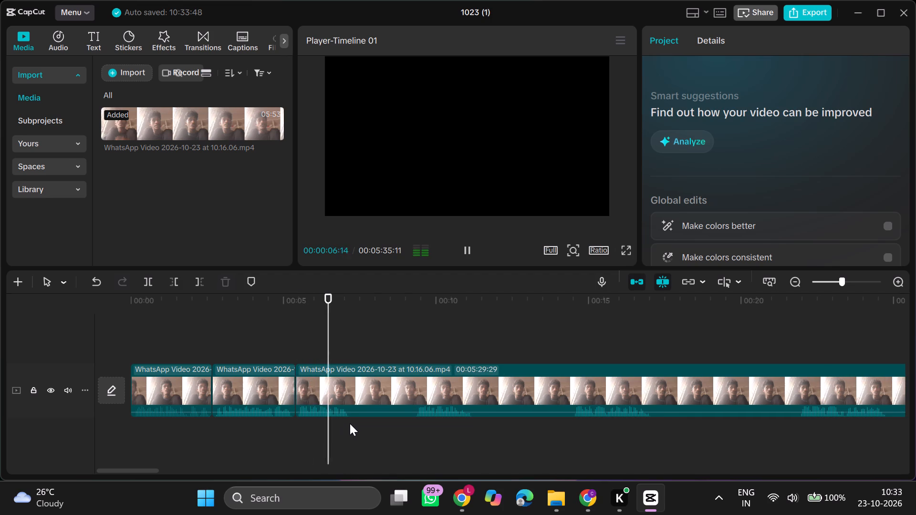
left_click(350, 423)
key("ctrl+b")
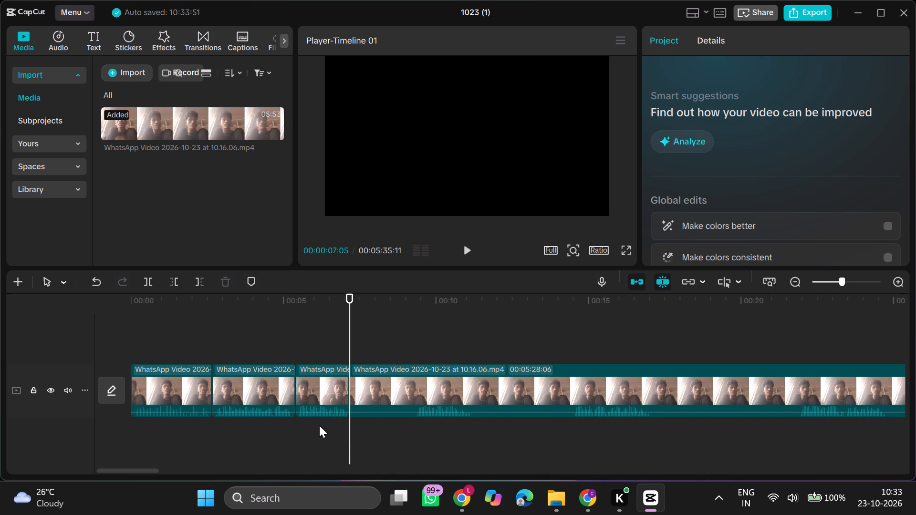
left_click(572, 427)
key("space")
scroll(572, 427, "left", 1)
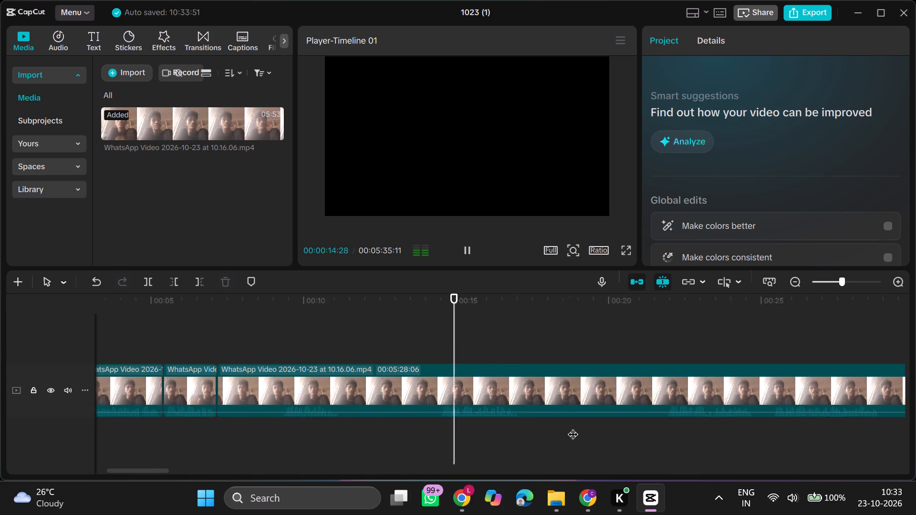
triple_click(399, 421)
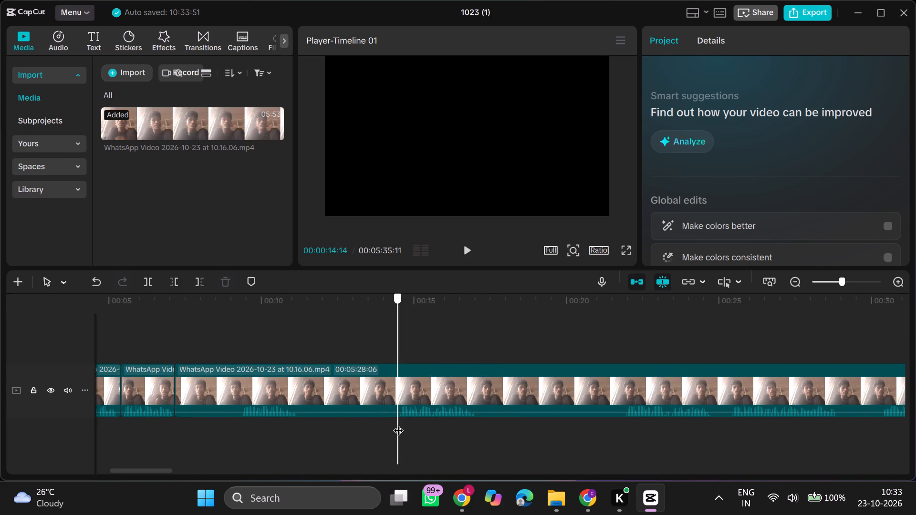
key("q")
Delete the short third clip between 00:00:05:12 and 00:00:07:05.
scroll(398, 424, "right", 1)
left_click(129, 396)
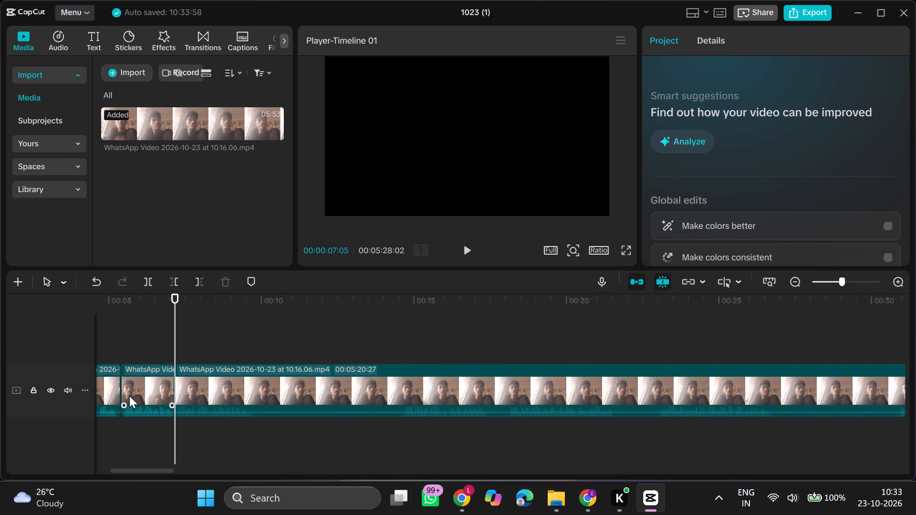
key("BackSpace")
Play the timeline from 00:00:03:25 to review the join after the second clip.
scroll(129, 396, "right", 1)
left_click(248, 445)
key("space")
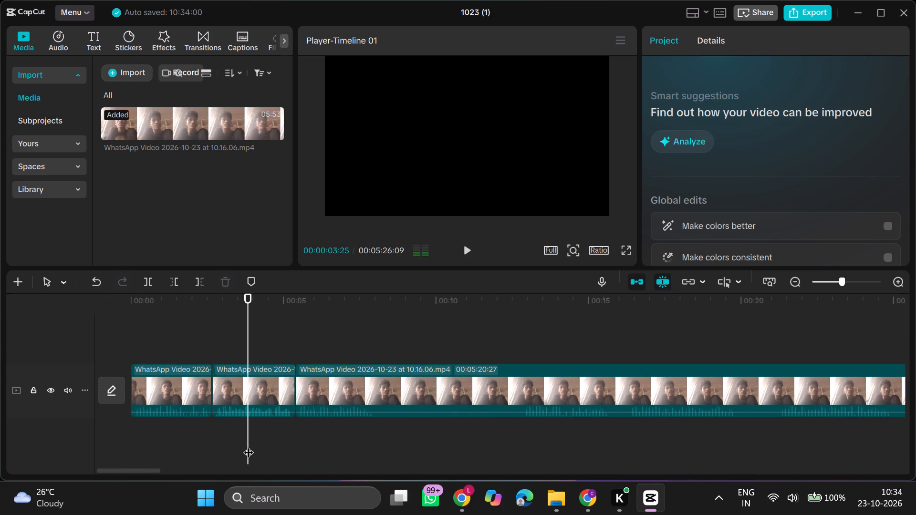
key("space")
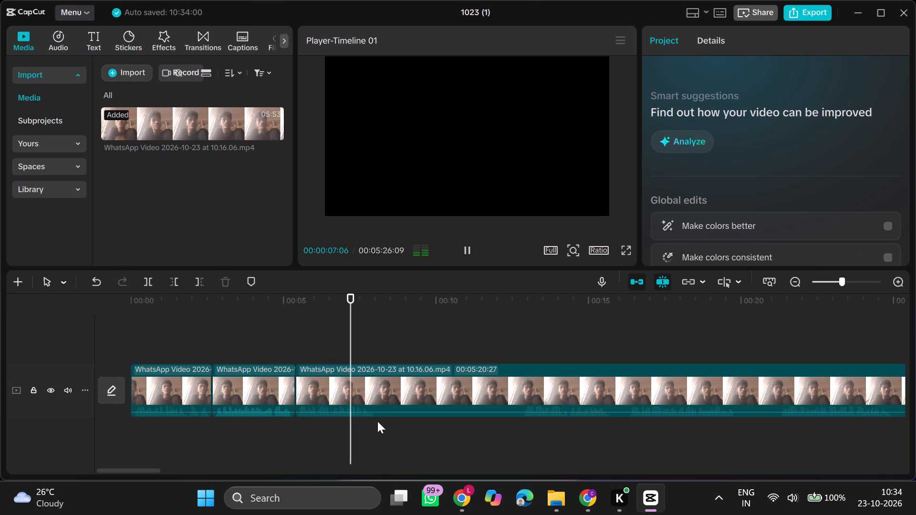
Split the last clip at 00:00:08:02 and trim about 5 seconds off the start of the part after the cut.
double_click(375, 418)
left_click_drag(375, 418, 377, 423)
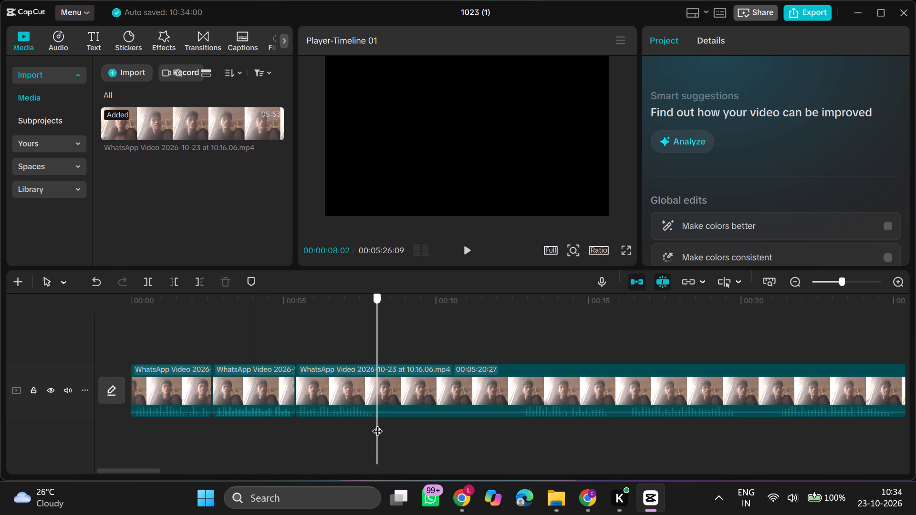
key("ctrl+b")
left_click(377, 423)
double_click(522, 428)
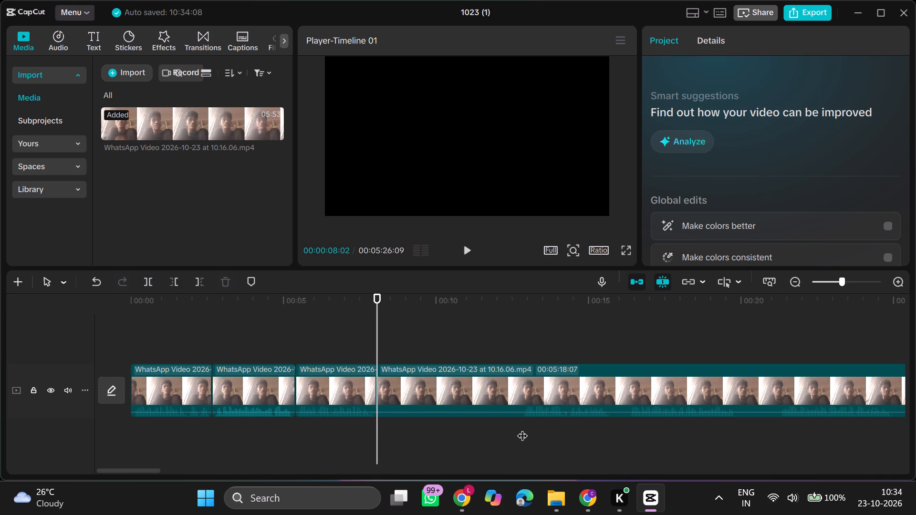
type("q")
Play through the last clip and trim its beginning up to 00:00:16:16.
key("space")
scroll(520, 429, "left", 1)
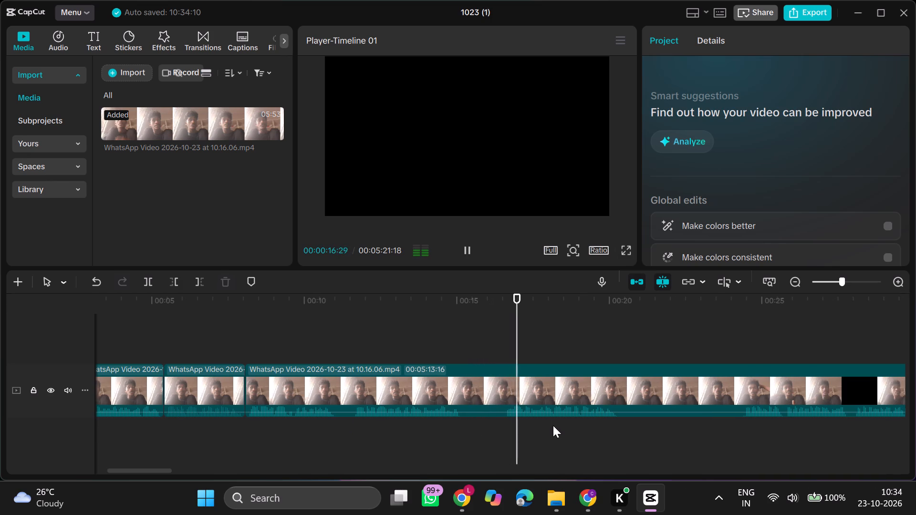
left_click(504, 419)
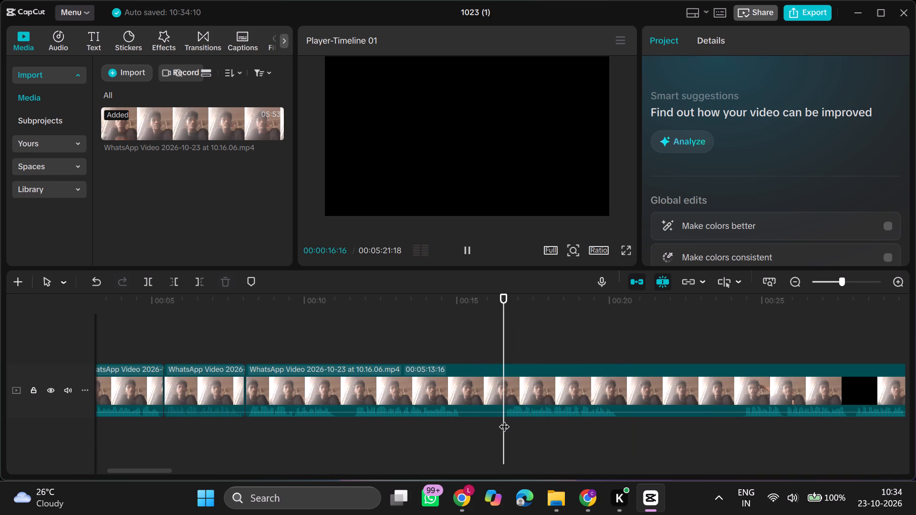
key("q")
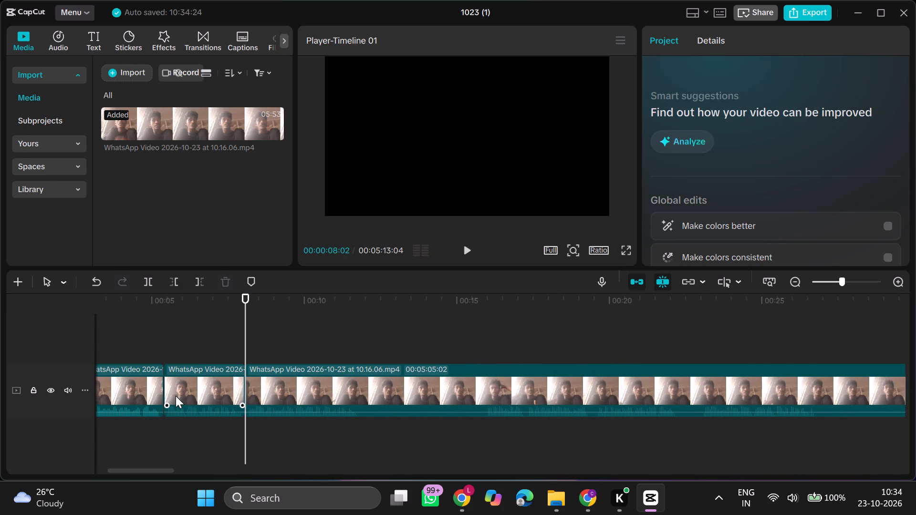
Delete the short third clip, the one ending at 00:00:08:02.
left_click(176, 396)
key("BackSpace")
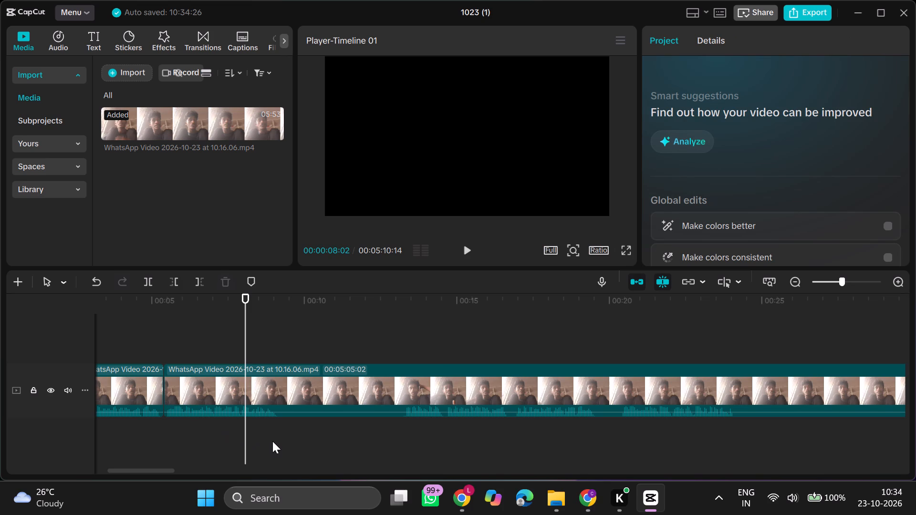
Play through the long last clip and split it at 00:00:16:24.
key("space")
left_click(406, 431)
key("space")
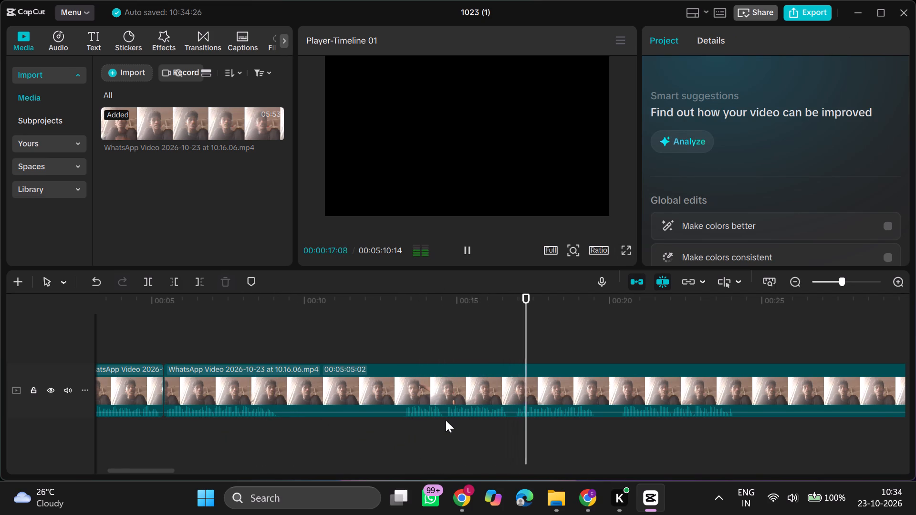
scroll(446, 420, "left", 1)
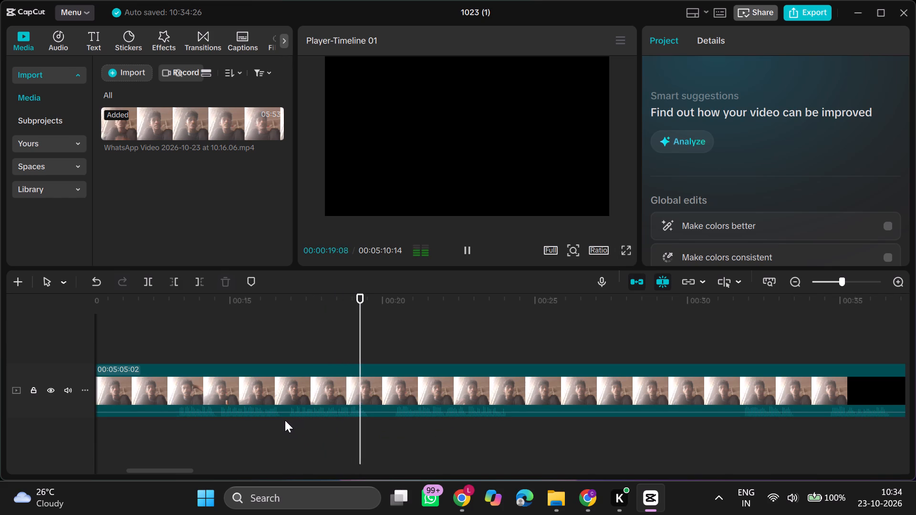
left_click(285, 420)
key("ctrl+b")
left_click(285, 420, "ctrl")
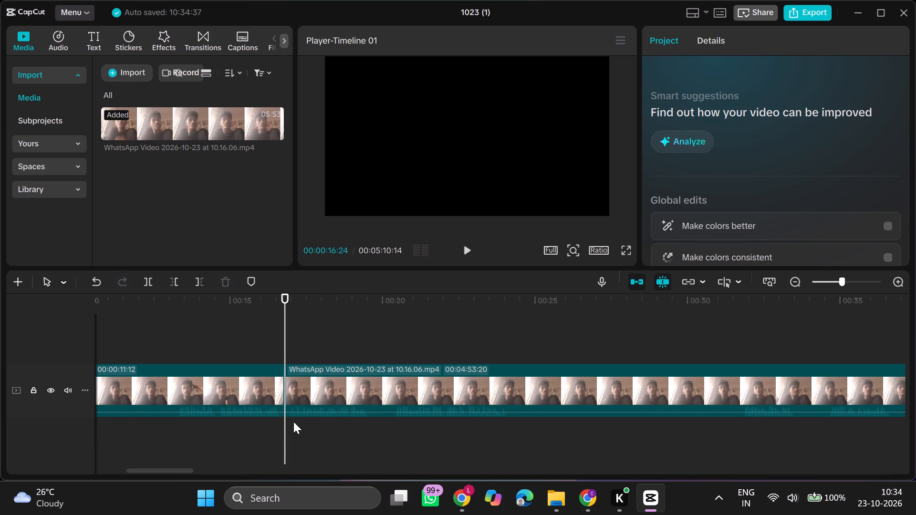
Split the third clip at 00:00:09:07 and delete the portion between that cut and the last clip.
scroll(293, 422, "right", 1)
left_click(339, 397)
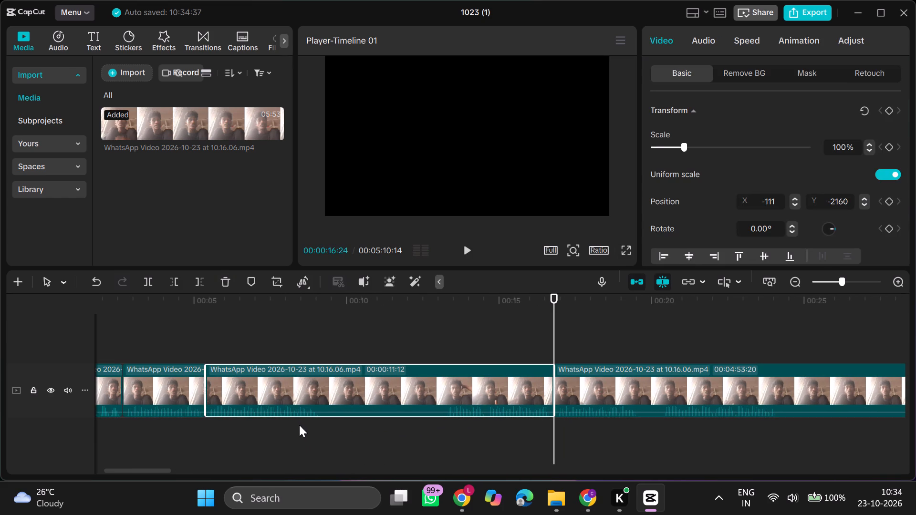
left_click(299, 425)
key("space")
double_click(323, 424)
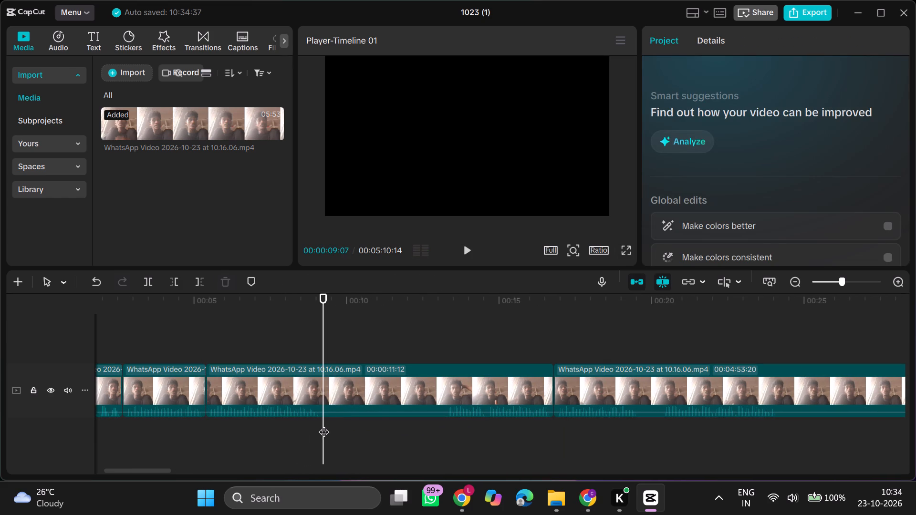
key("ctrl+b")
left_click(323, 424, "ctrl")
left_click(451, 383)
key("BackSpace")
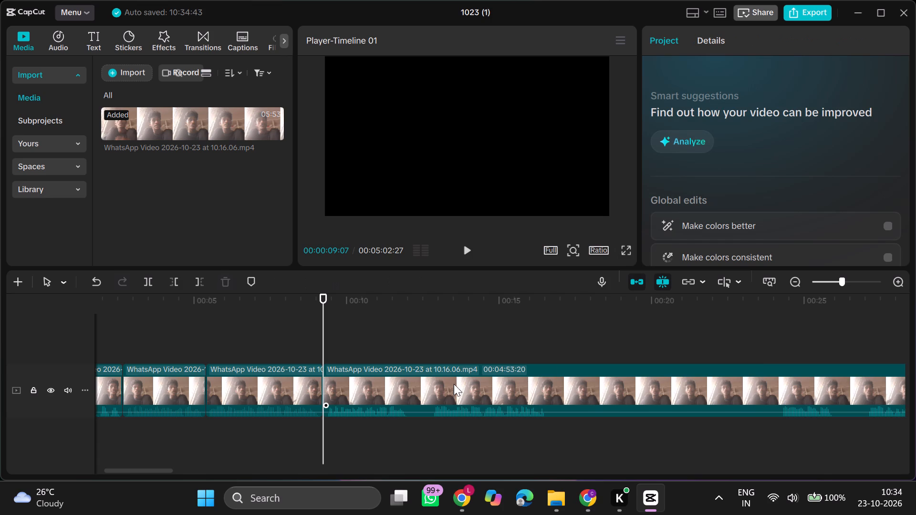
Split the last clip at 00:00:12:02 and trim about half a second off the start of the part after the cut.
key("space")
left_click(426, 428)
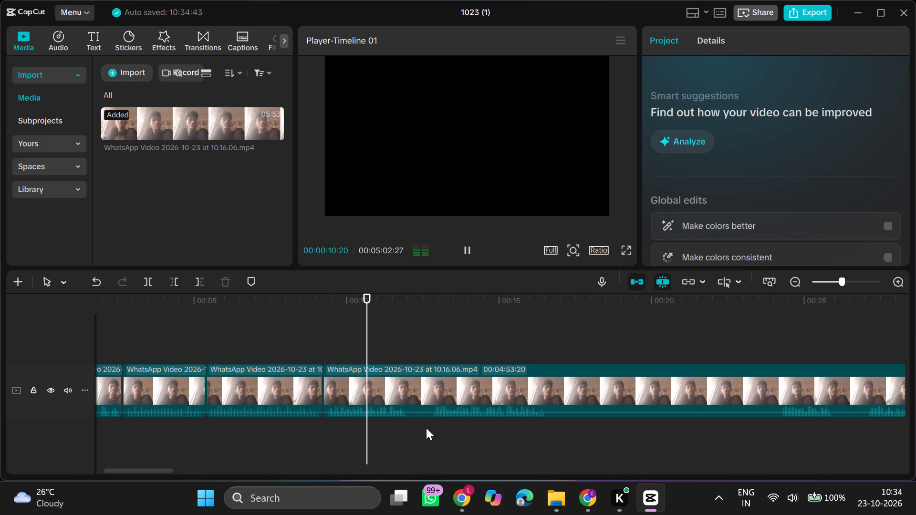
key("space")
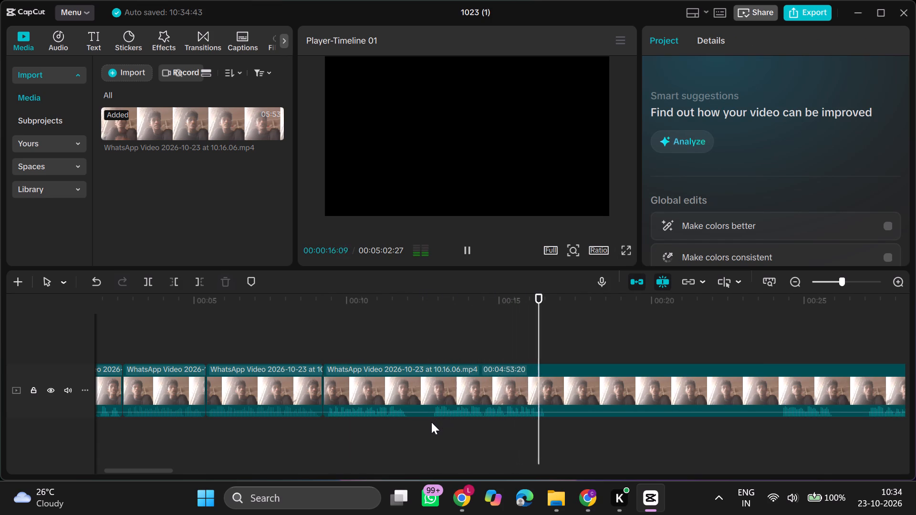
triple_click(411, 421)
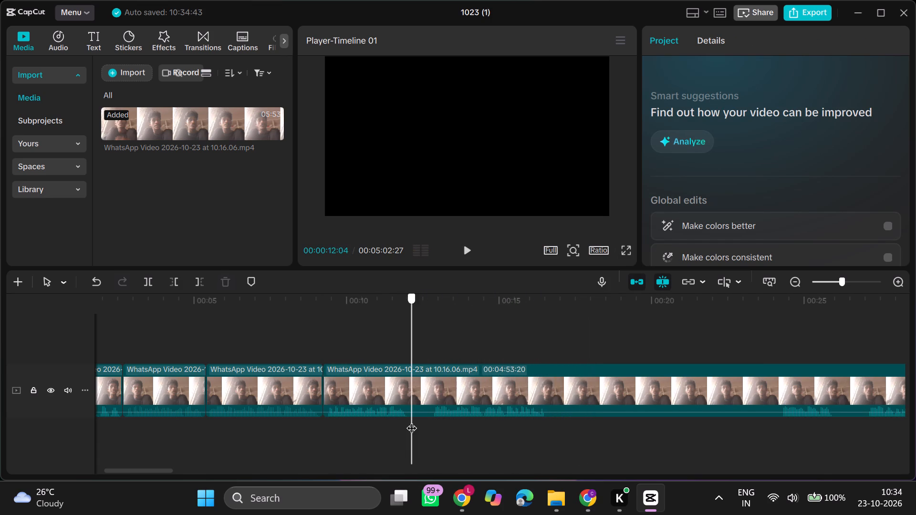
key("ctrl+b")
left_click(409, 422, "ctrl")
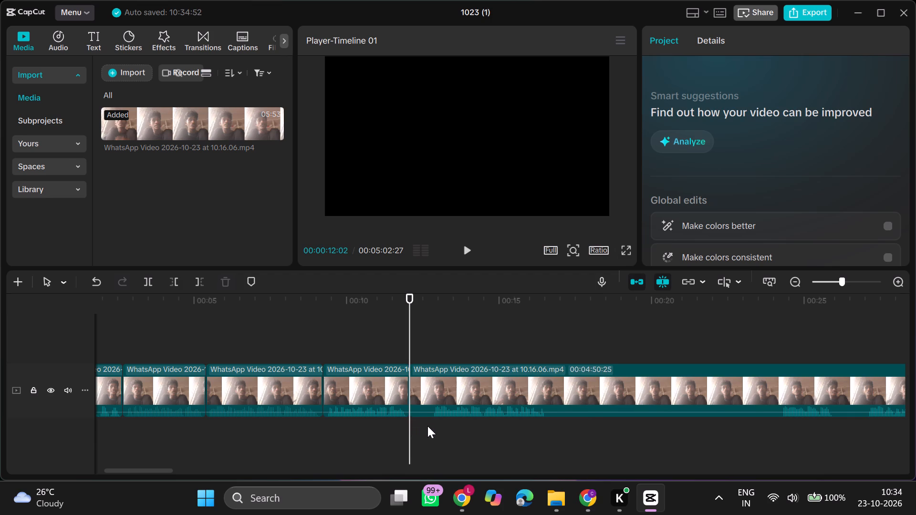
double_click(427, 425)
type("q")
Play back the edited takes and delete the second clip on the timeline.
key("space")
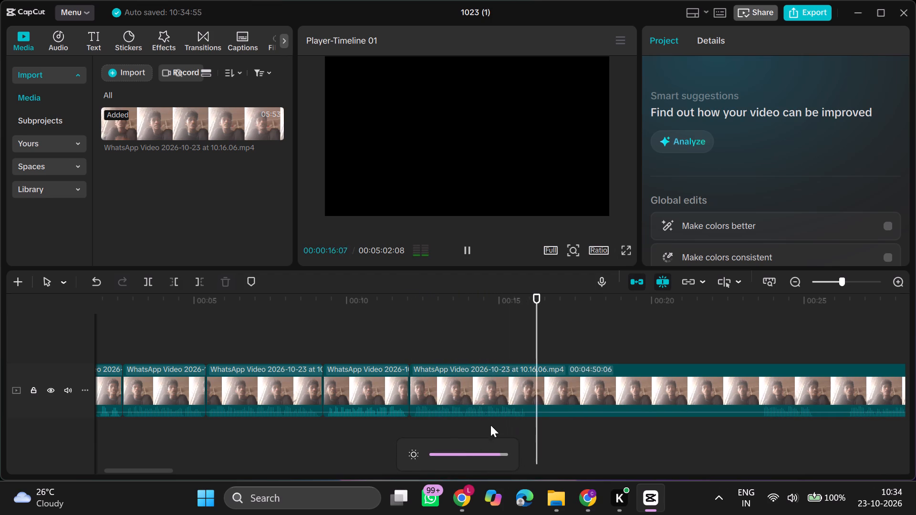
left_click(298, 426)
key("space")
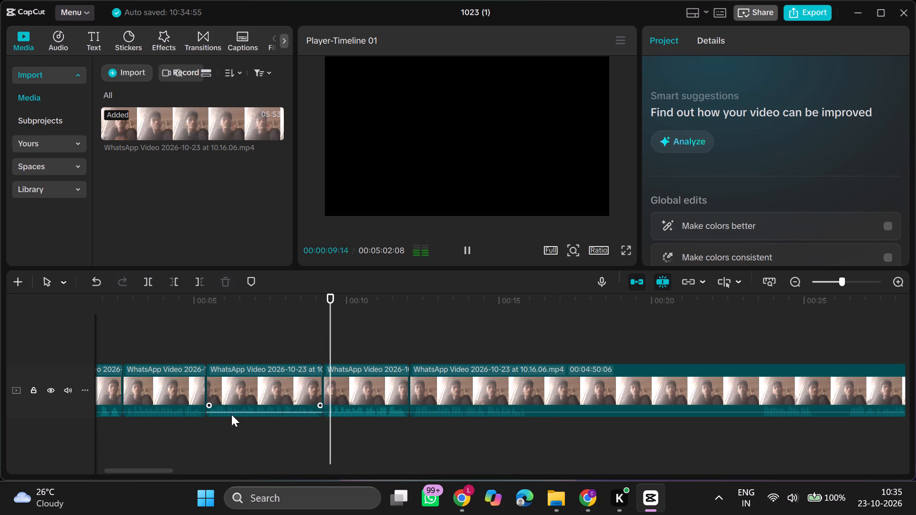
left_click(190, 392)
key("BackSpace")
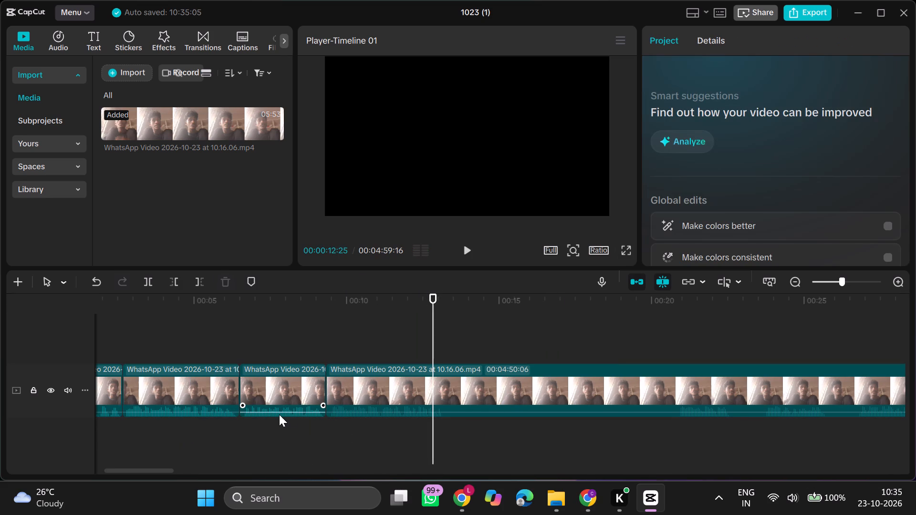
Move the third clip ahead of the second clip on the timeline.
left_click_drag(286, 395, 142, 387)
left_click(329, 427)
key("space")
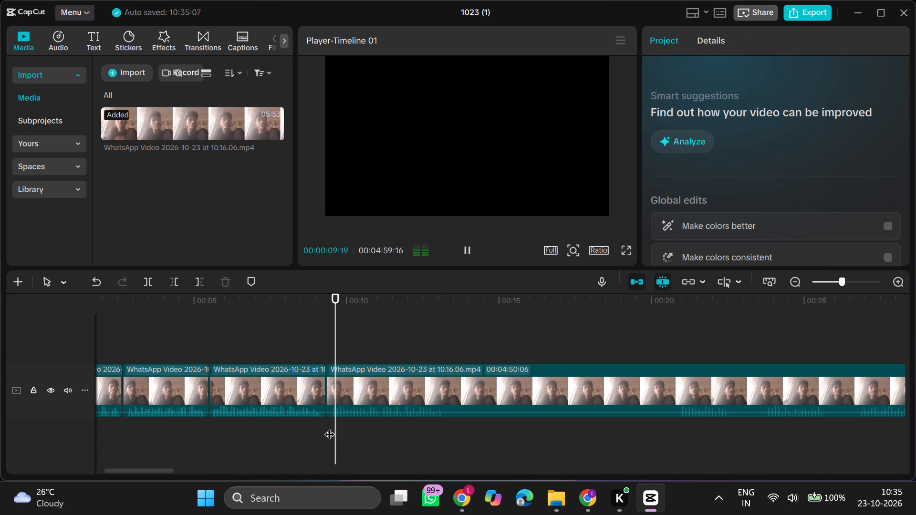
left_click(214, 433)
key("space")
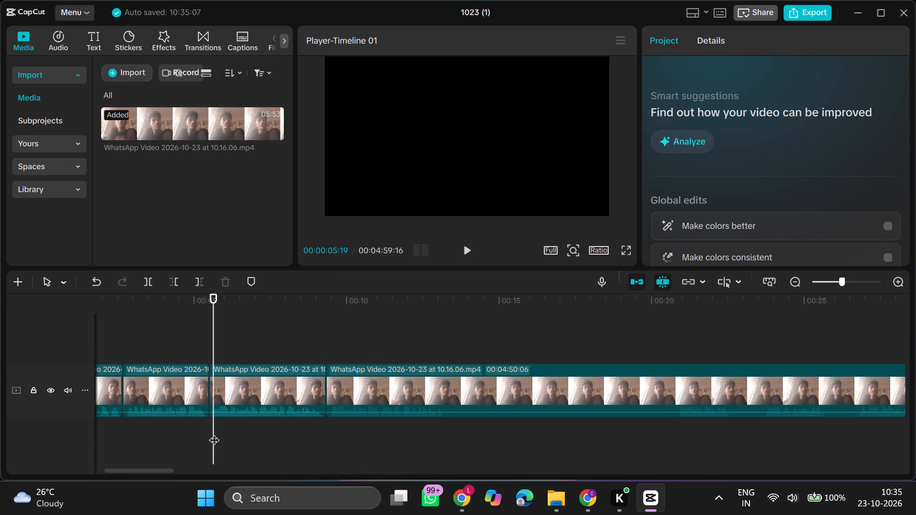
key("space")
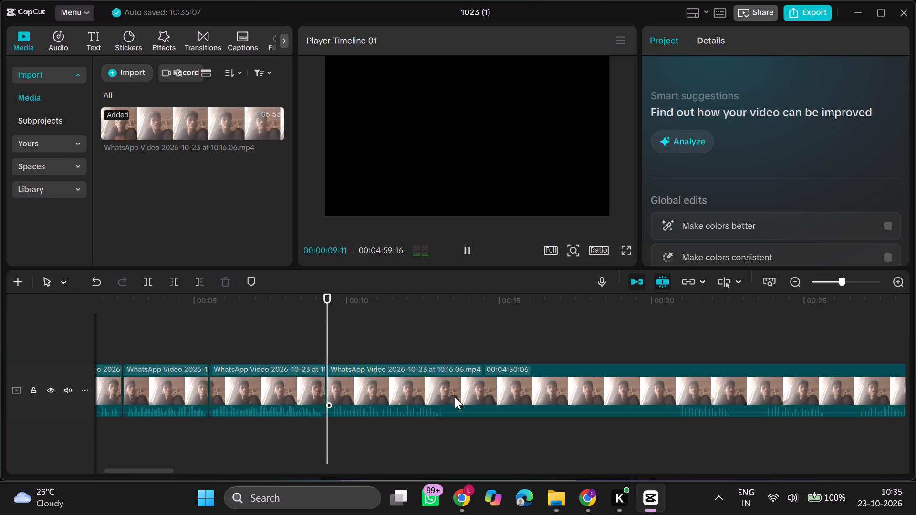
left_click(455, 397)
scroll(455, 397, "left", 1)
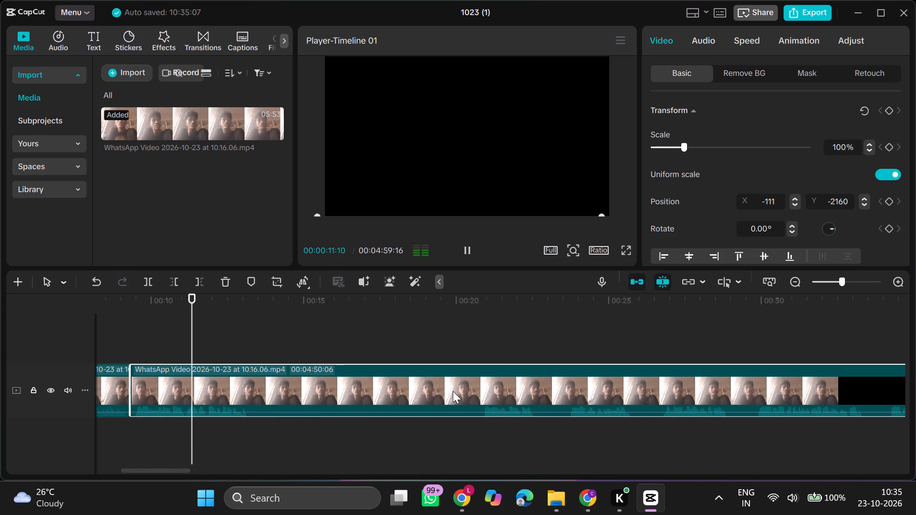
key("space")
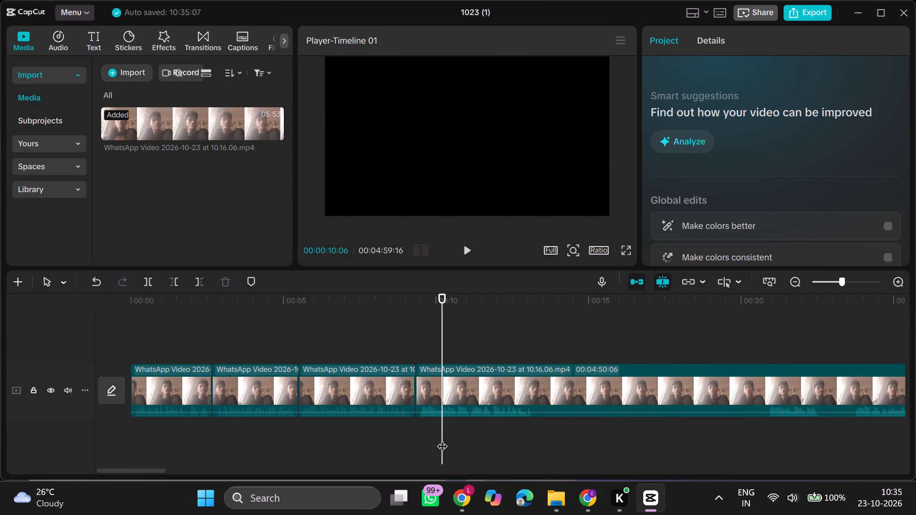
Play back the third clip and the spoken sections of the last clip from about 20 and 27 seconds to find the next usable take.
left_click(305, 440)
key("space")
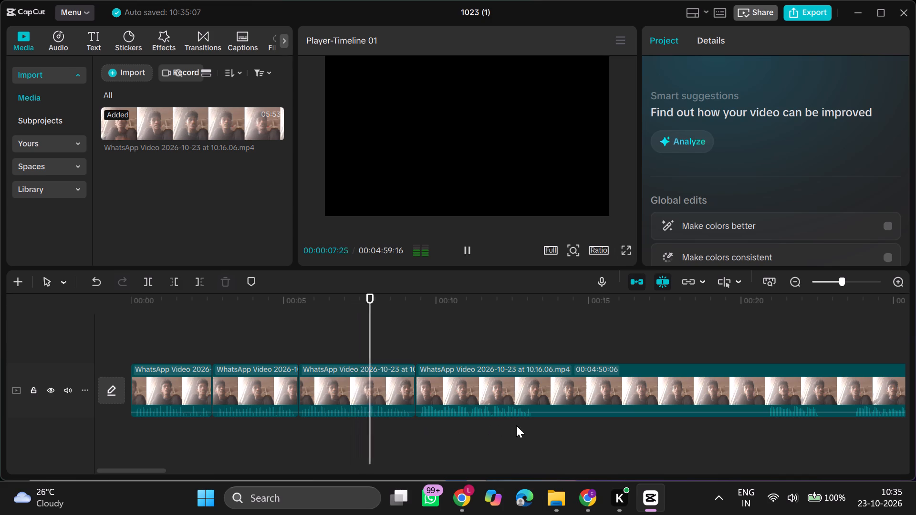
left_click(417, 431)
scroll(417, 431, "left", 1)
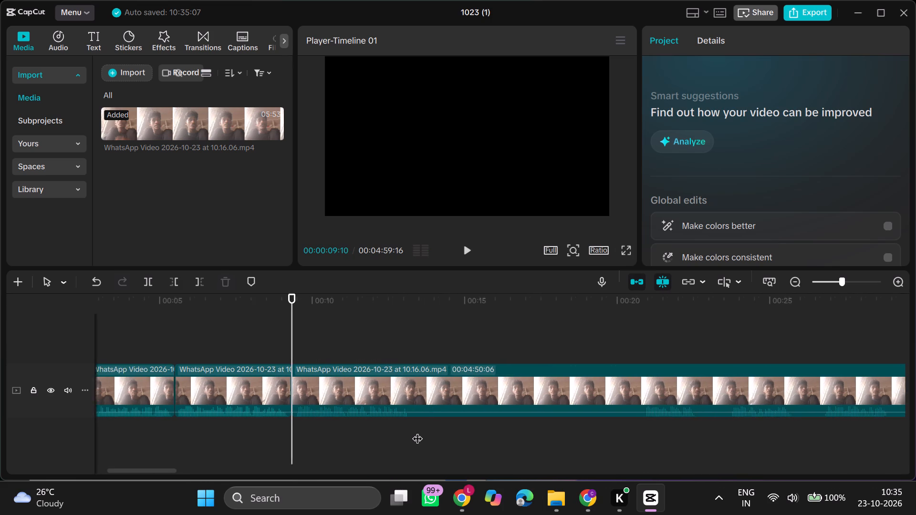
scroll(417, 431, "left", 1)
left_click(572, 432)
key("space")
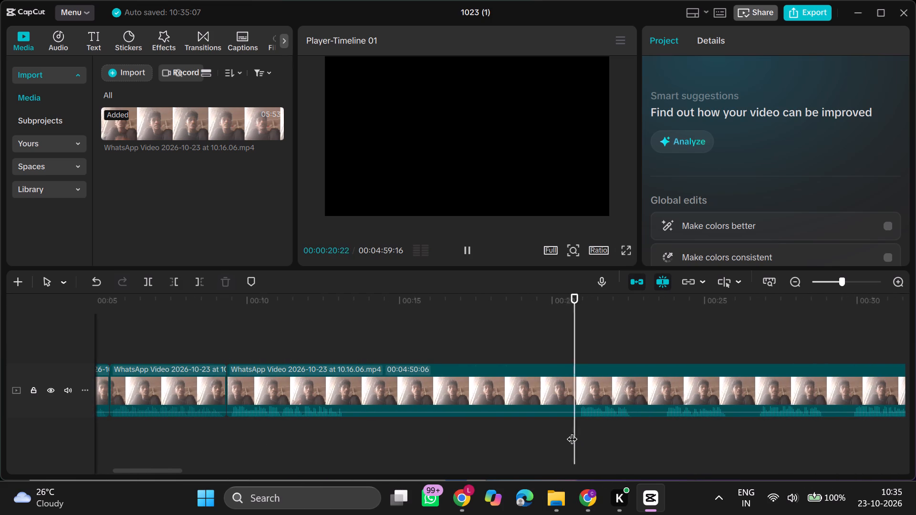
scroll(572, 432, "left", 1)
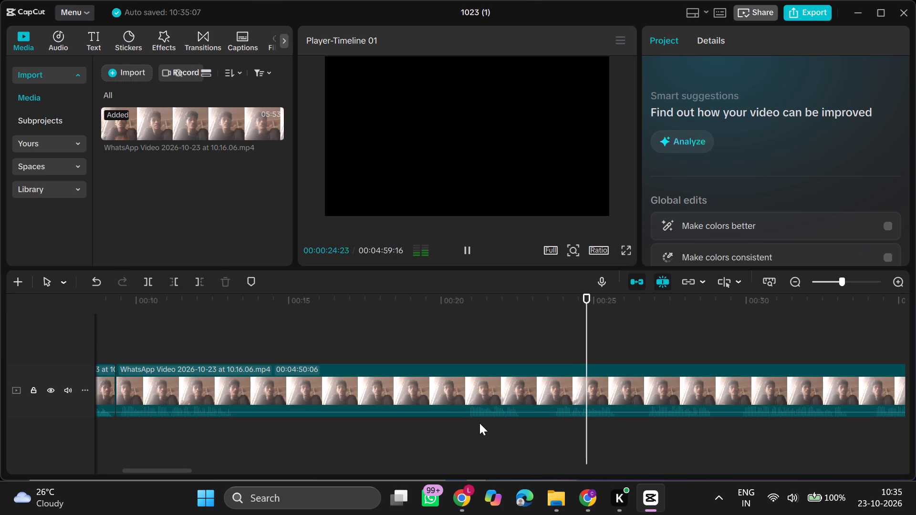
left_click(469, 422)
left_click(469, 422)
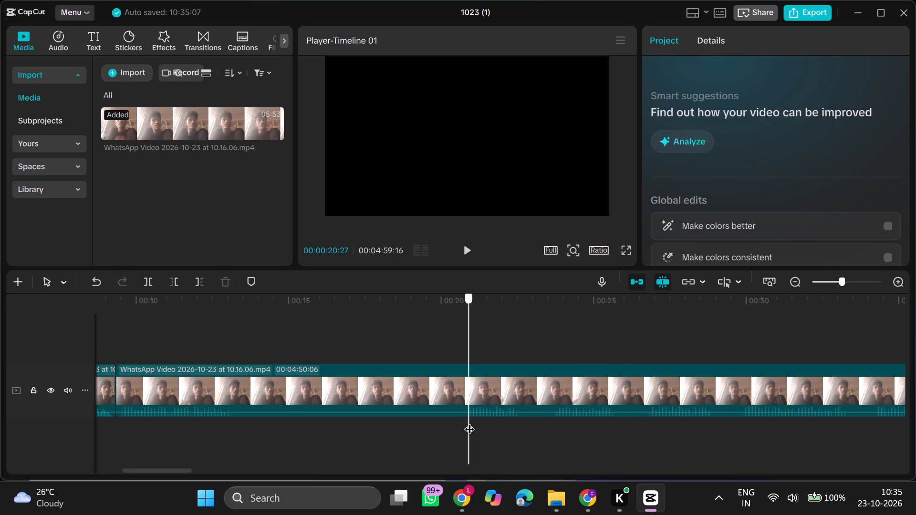
left_click(649, 429)
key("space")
scroll(649, 429, "down", 5, "ctrl")
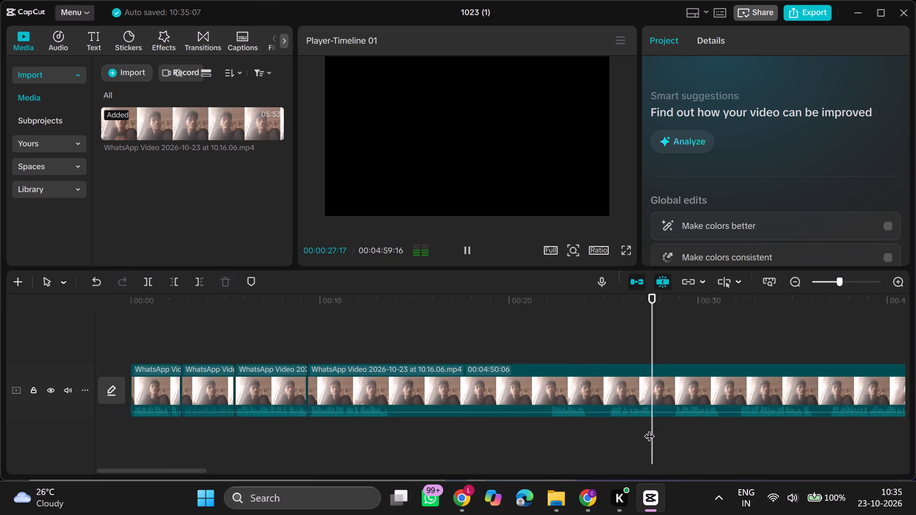
Trim the beginning of the last clip up to about 21 seconds on the timeline.
left_click(478, 422)
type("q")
Split the last clip at 00:00:11:10 and trim about one second off the start of the part after the cut.
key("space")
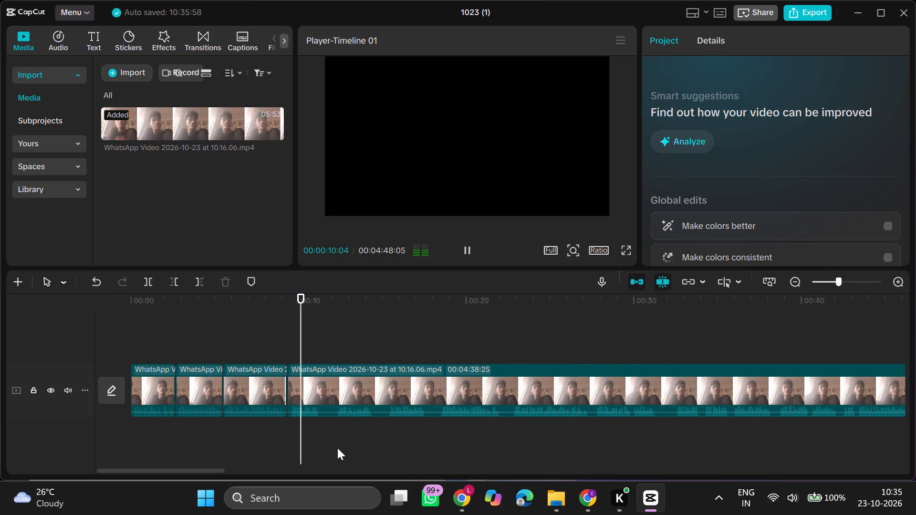
left_click(321, 421)
key("ctrl+b")
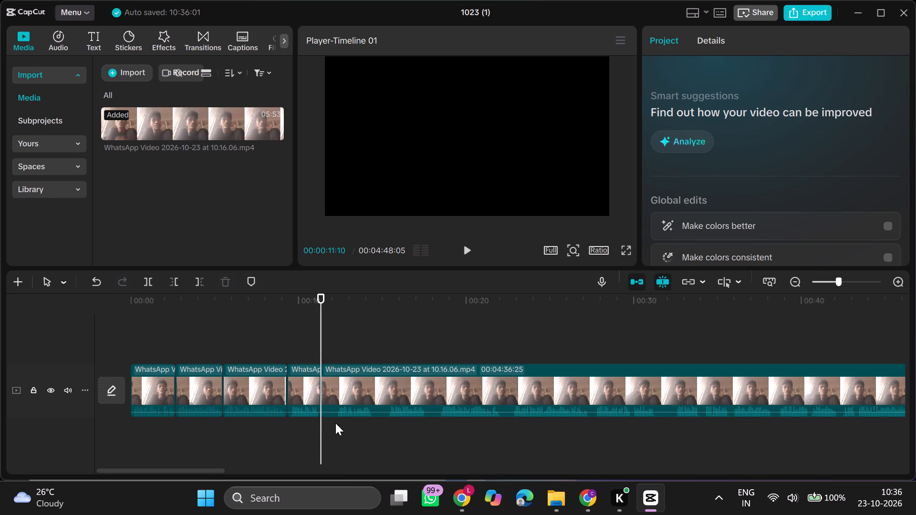
left_click(336, 423)
type("q")
Play the last clip and trim off its beginning up to 00:00:14:07 on the timeline.
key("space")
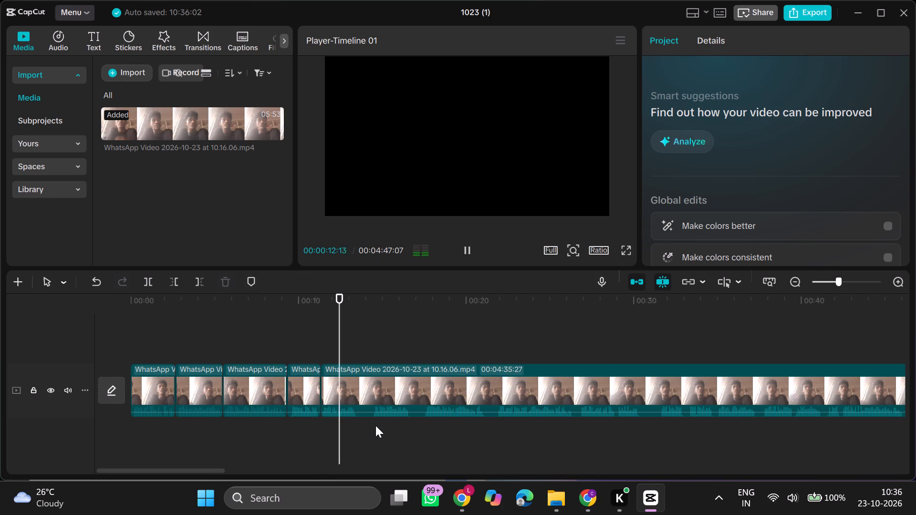
left_click(419, 422)
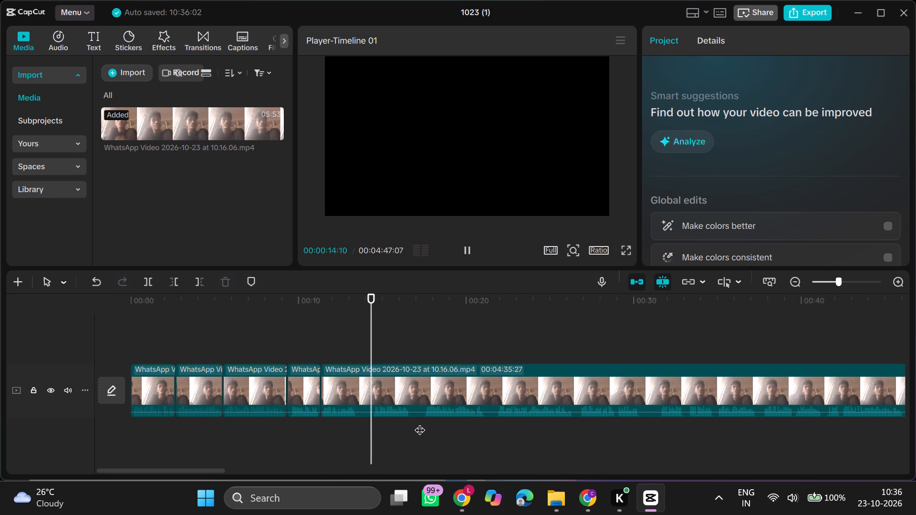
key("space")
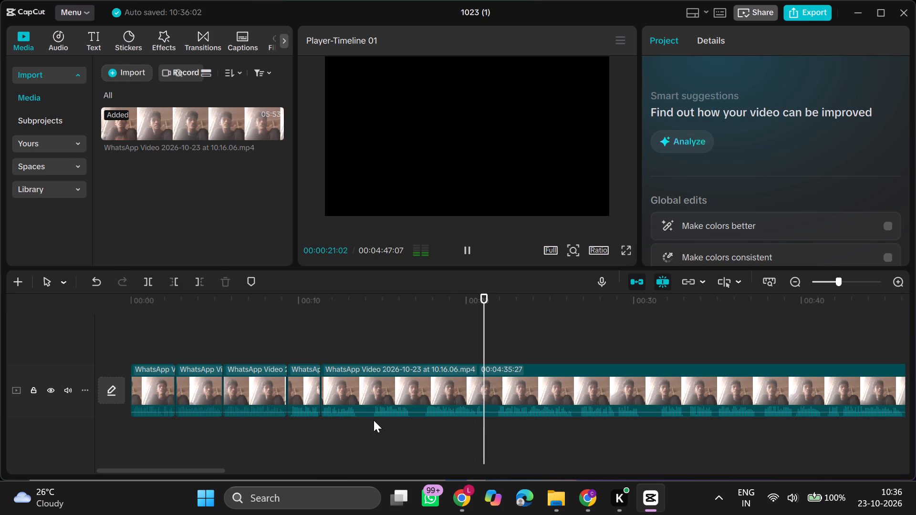
double_click(373, 420)
left_click(369, 421)
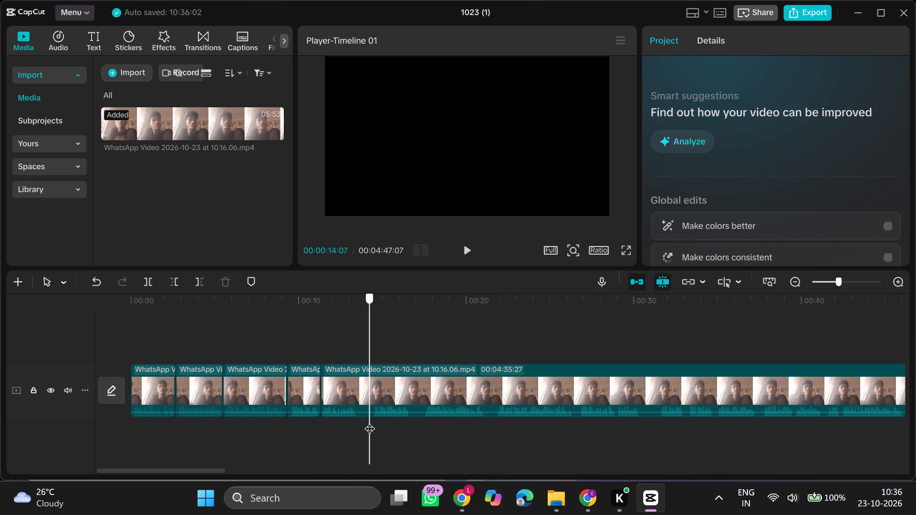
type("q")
Split the last clip at about 00:00:13:19 and trim just under one second off the start of the part after the cut.
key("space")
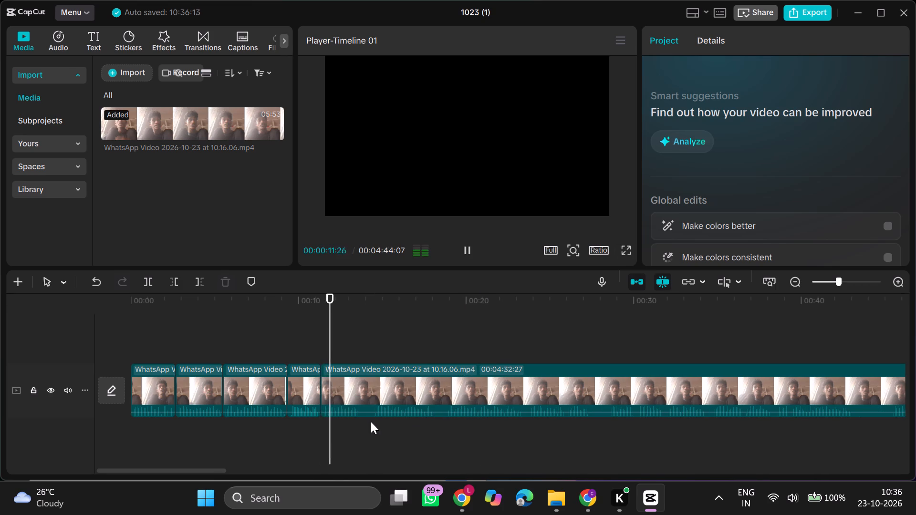
left_click(363, 420)
left_click(363, 420)
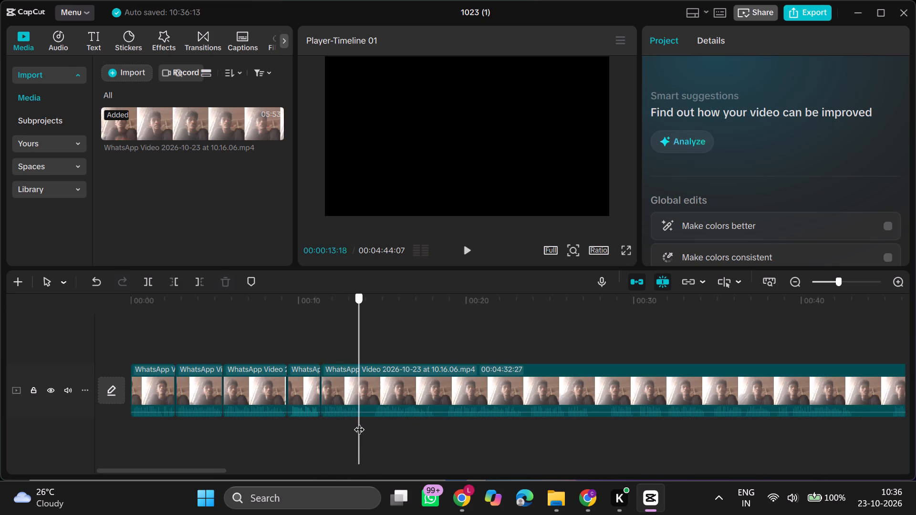
key("ctrl+b")
left_click(359, 422, "ctrl")
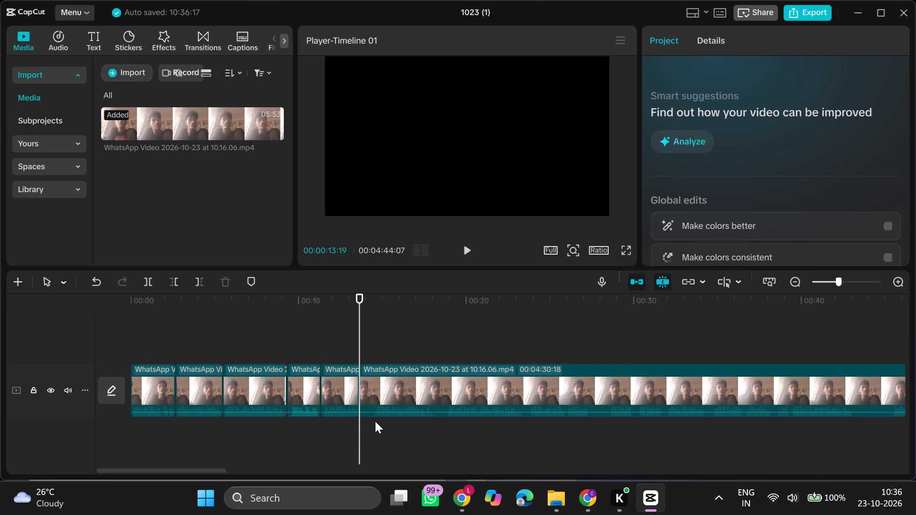
left_click_drag(375, 421, 358, 434)
left_click_drag(358, 434, 374, 438)
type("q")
Split the last clip at 00:00:17:11 and trim about half a second off the start of the part after the cut.
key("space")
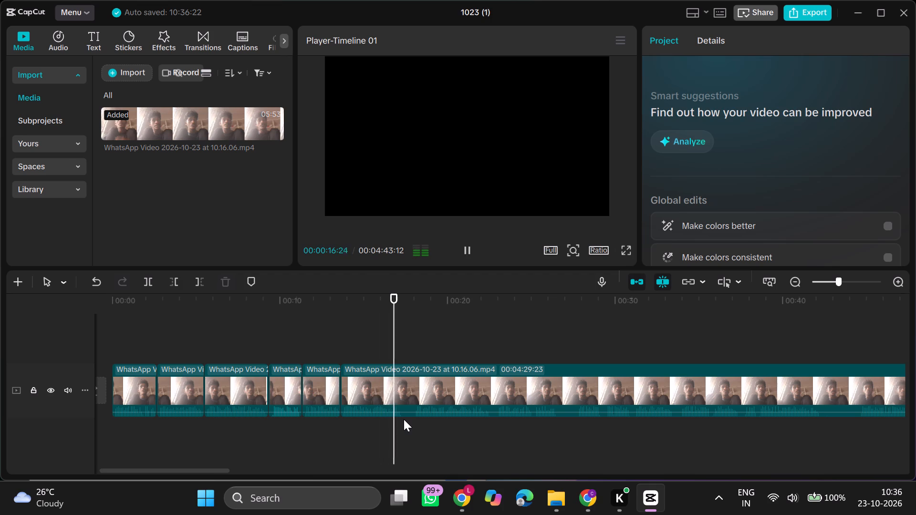
left_click(404, 419)
key("ctrl+b")
left_click(404, 419)
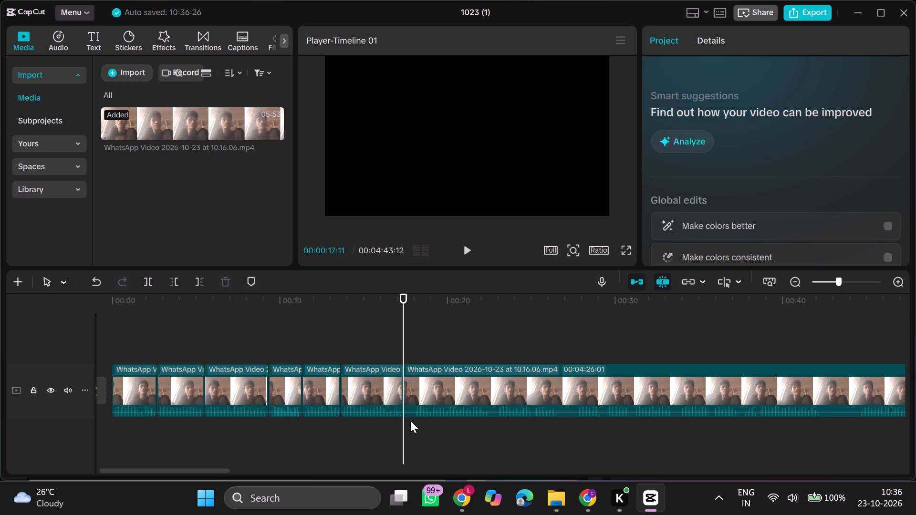
double_click(410, 421)
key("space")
scroll(410, 421, "left", 1)
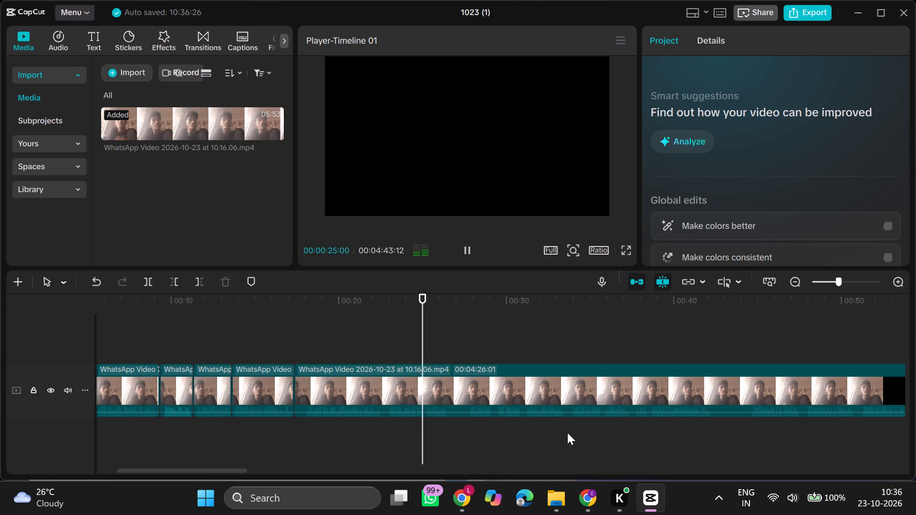
double_click(306, 419)
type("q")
Split the last clip at about 00:00:22:00 and trim the start of the part after the cut up to 00:00:30:13.
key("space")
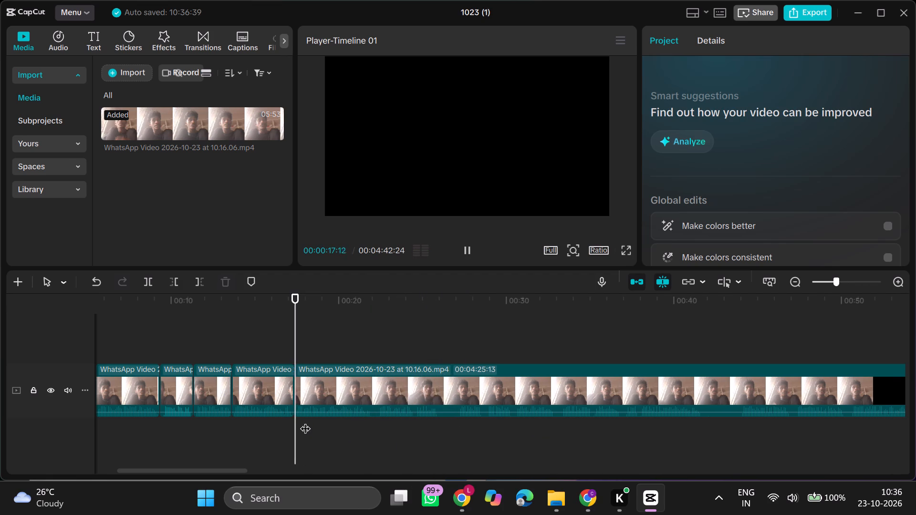
double_click(372, 419)
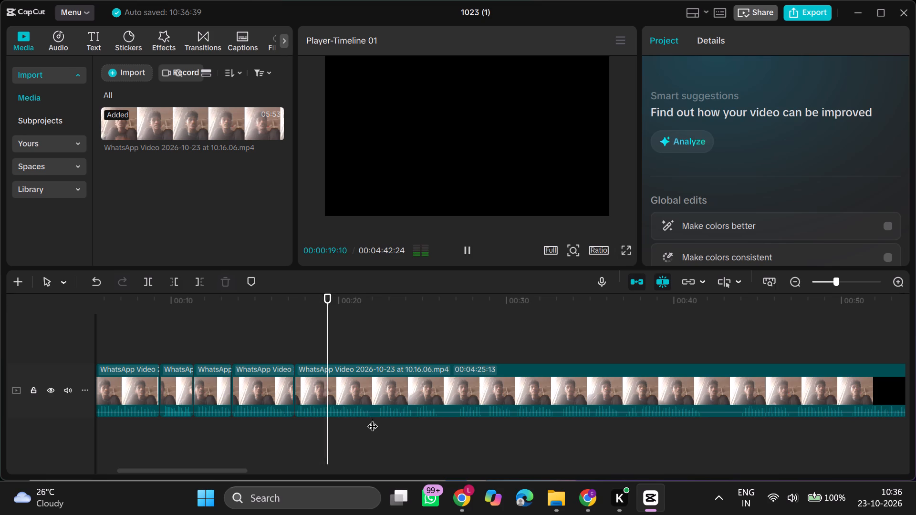
key("ctrl+b")
left_click(372, 419, "ctrl")
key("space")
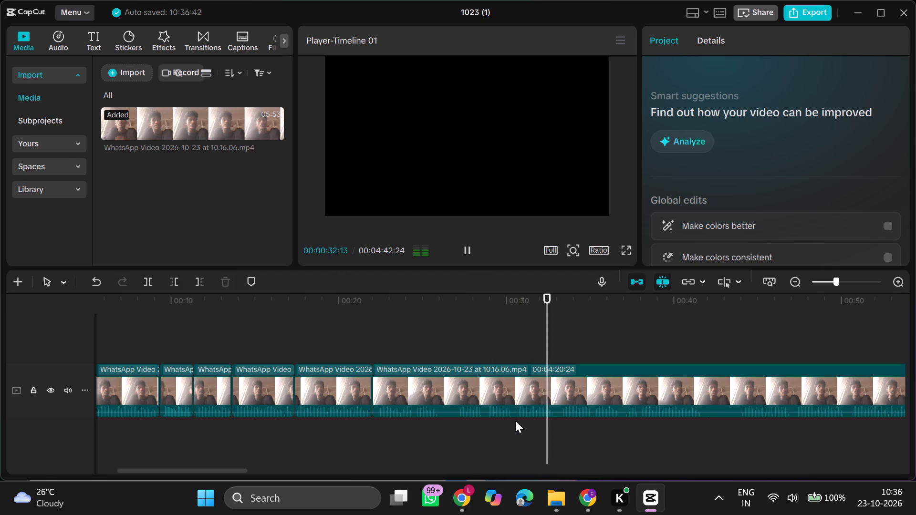
double_click(513, 421)
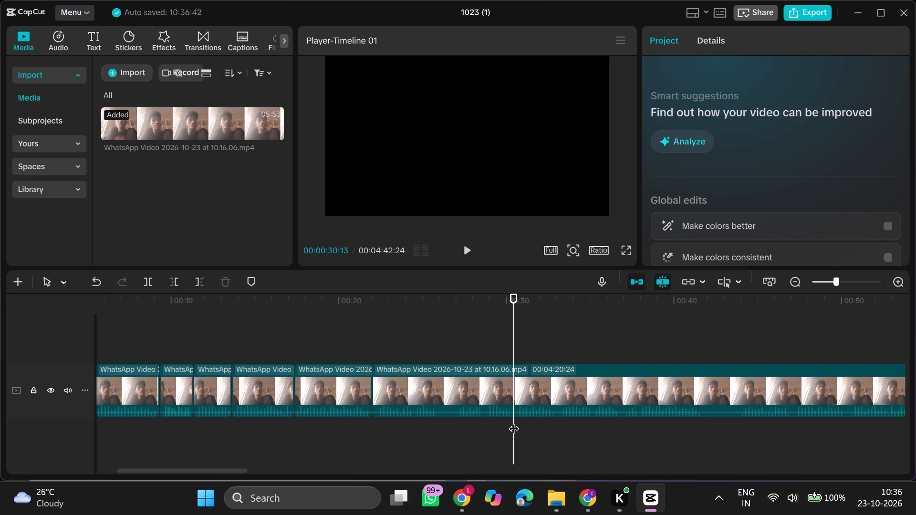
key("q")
Play back the footage around 15 to 21 seconds to check the latest cuts.
left_click(312, 426)
key("space")
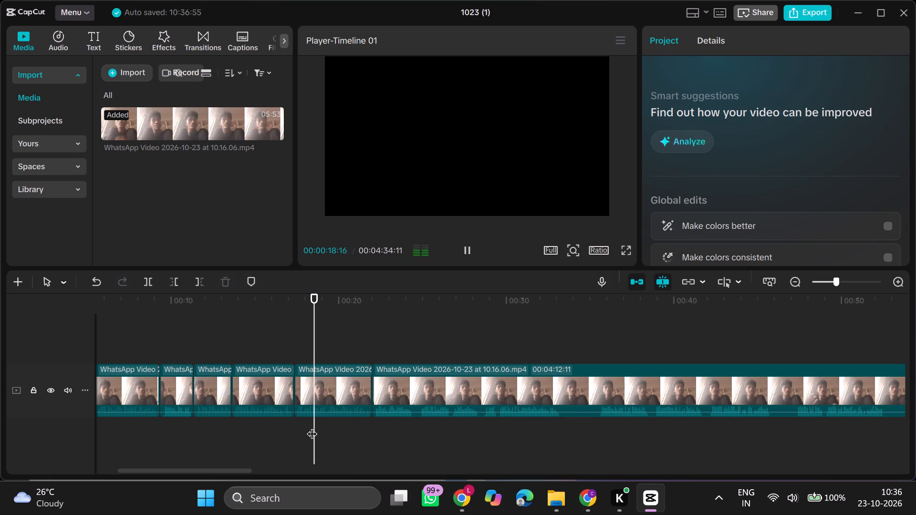
left_click(261, 429)
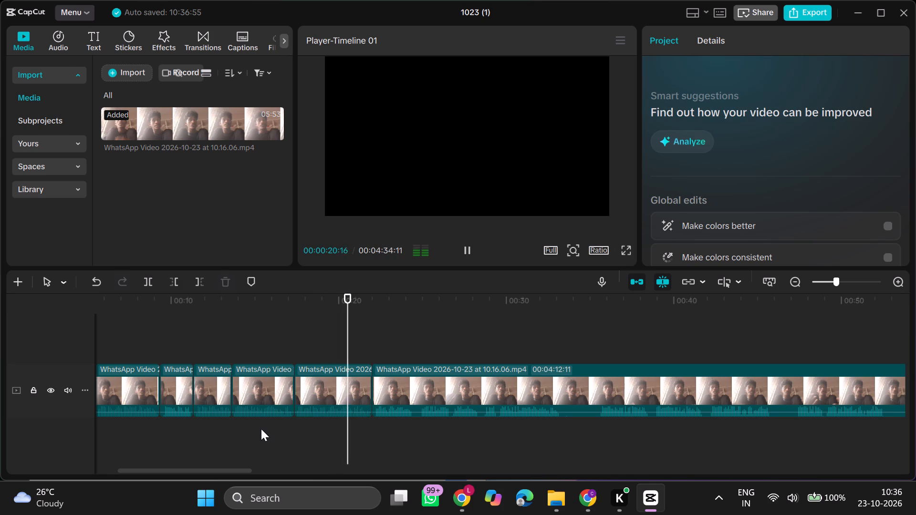
key("space")
key("space")
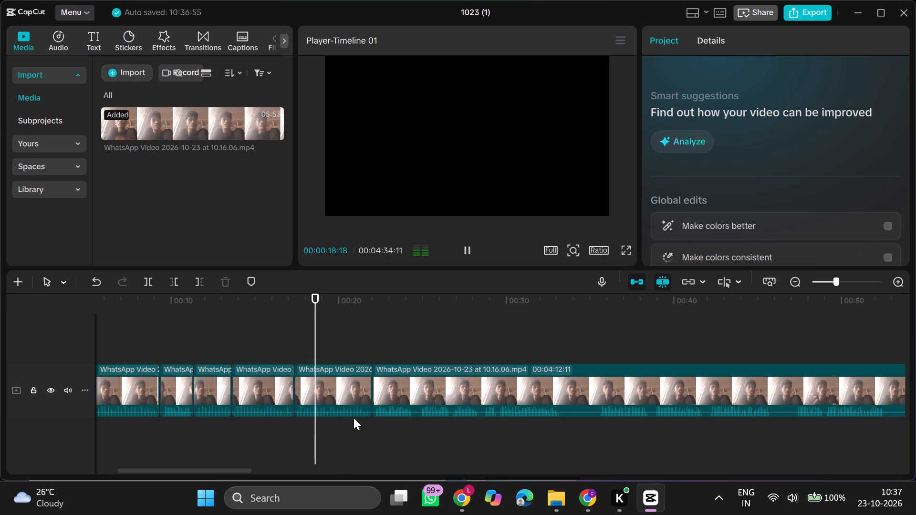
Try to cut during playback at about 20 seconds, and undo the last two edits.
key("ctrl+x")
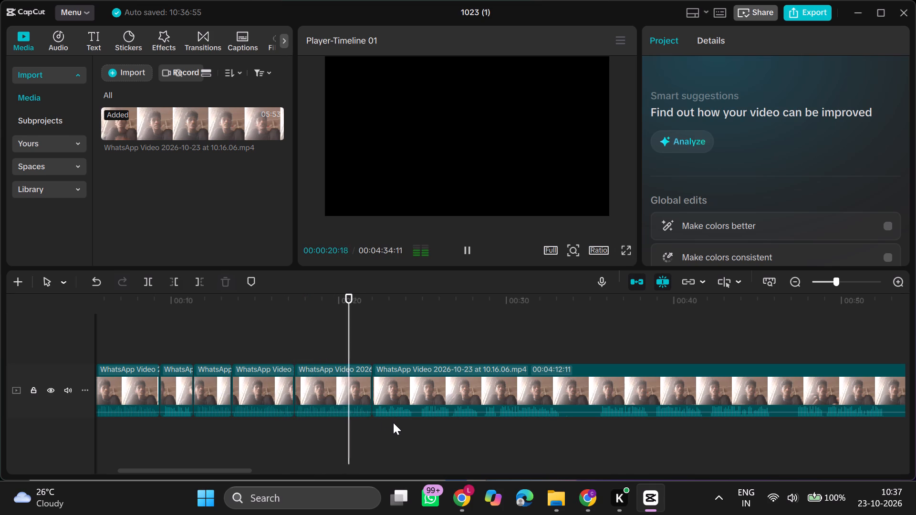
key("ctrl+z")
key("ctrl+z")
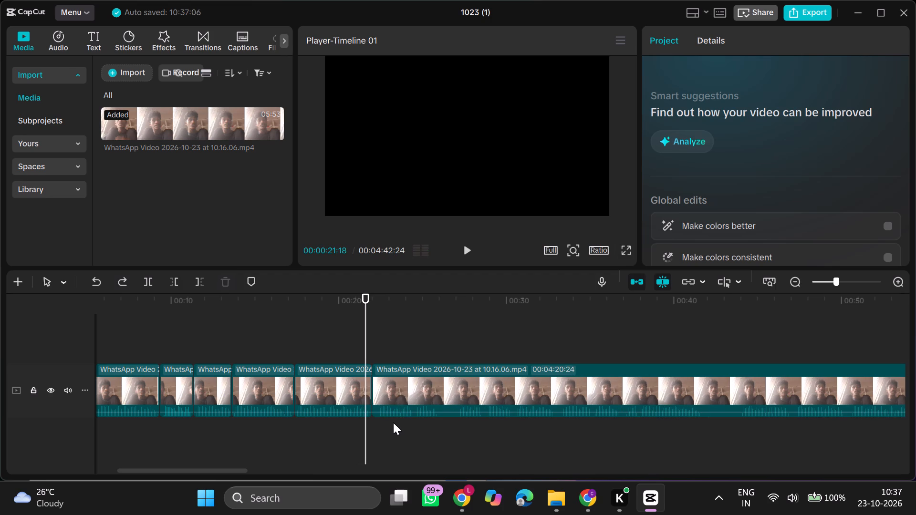
Play the last clip from around 26 seconds and trim its beginning up to 00:00:28:25.
left_click(456, 424)
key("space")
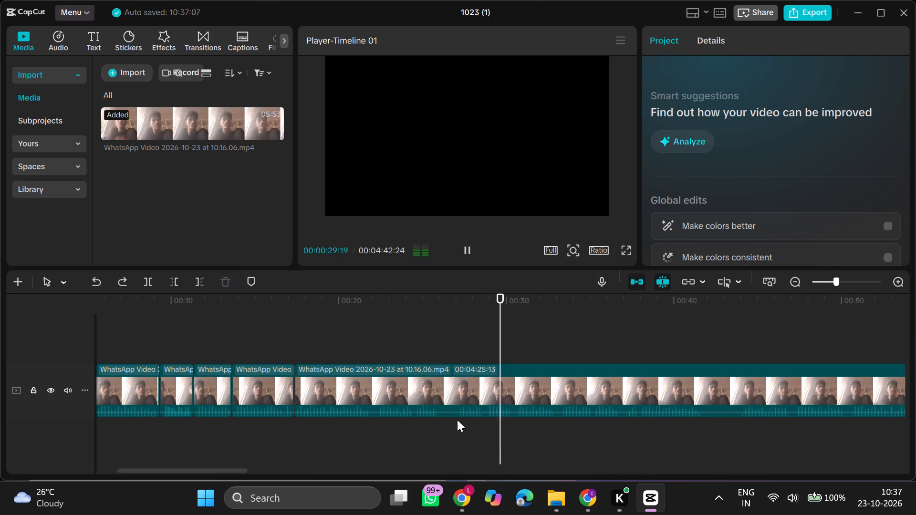
double_click(486, 418)
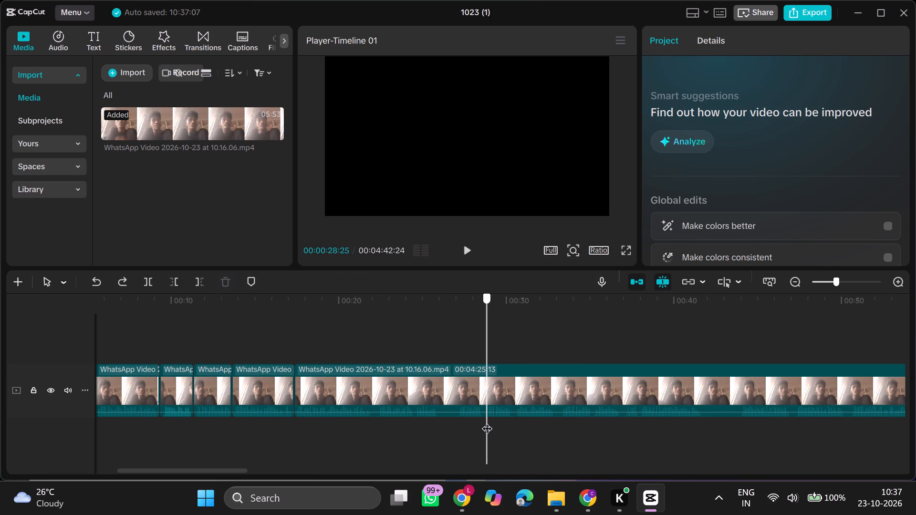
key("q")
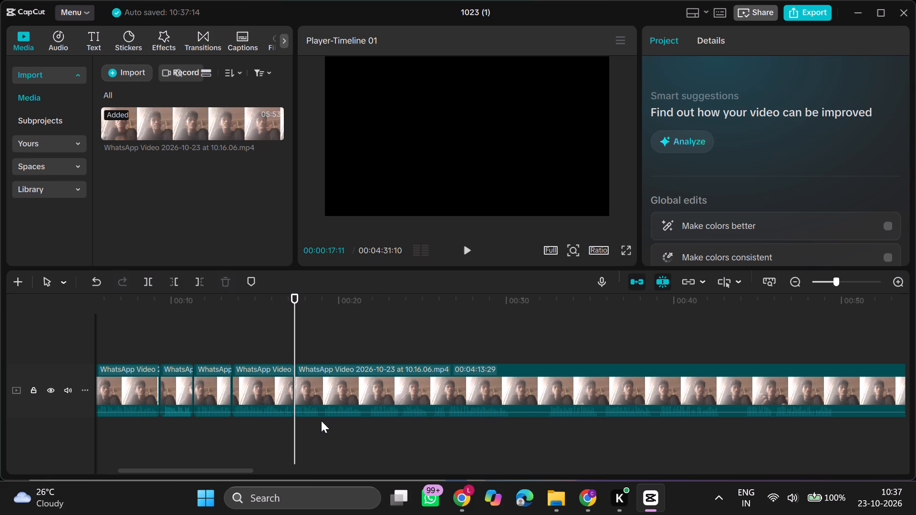
Split the last clip at 00:00:18:24 and trim the start of the part after the cut up to 00:00:19:04.
double_click(321, 421)
scroll(336, 433, "up", 8, "ctrl")
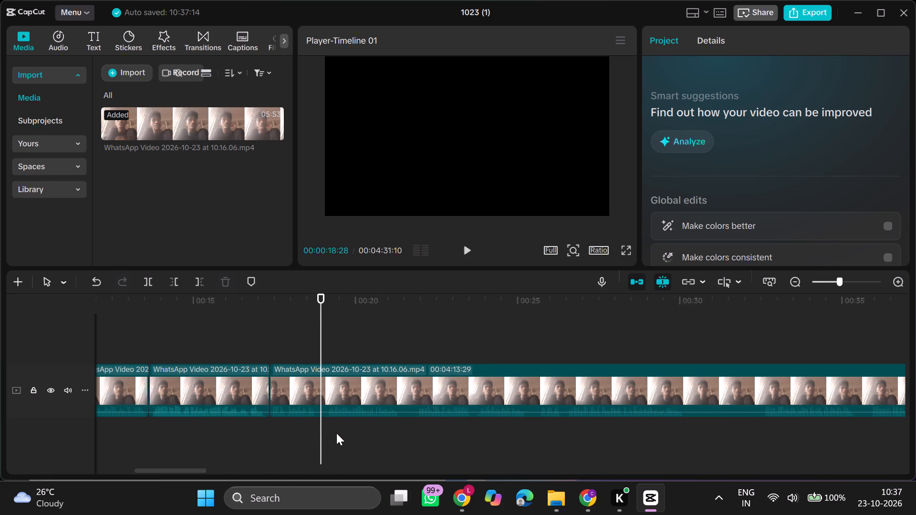
left_click(319, 428)
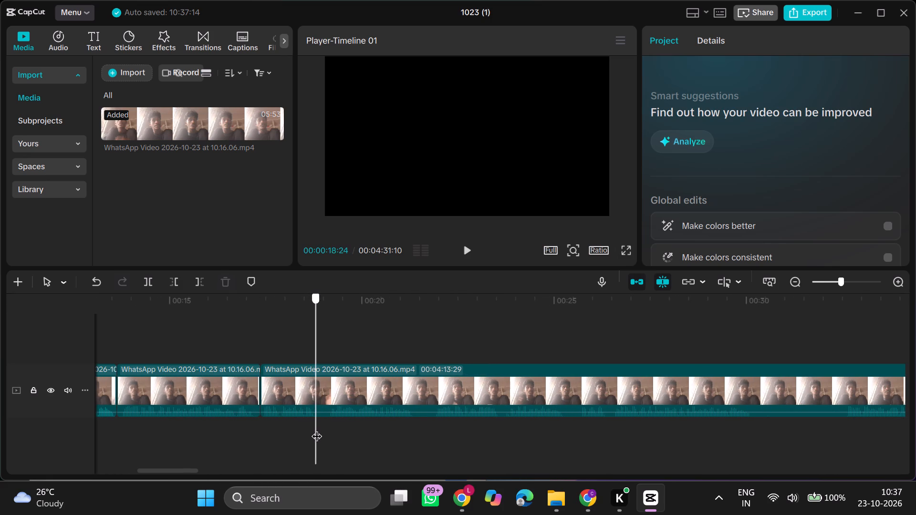
key("ctrl+b")
left_click(316, 429)
triple_click(329, 420)
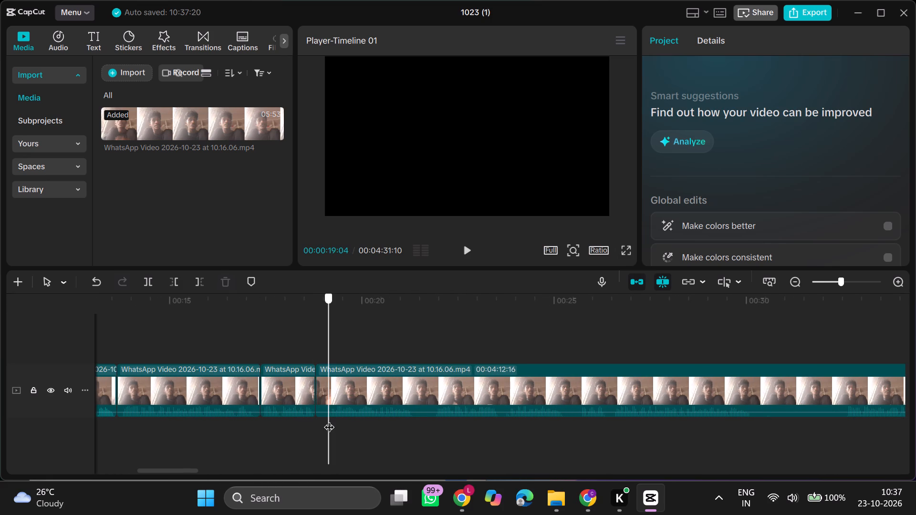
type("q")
Play on, split the last clip at 00:00:21:01 and trim the start of the part after the cut up to 00:00:21:15.
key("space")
scroll(329, 420, "down", 2, "ctrl")
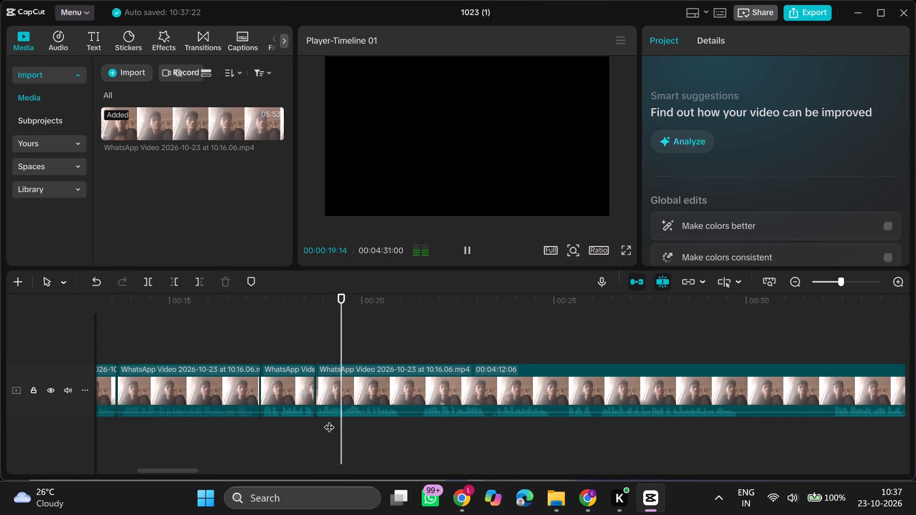
triple_click(390, 419)
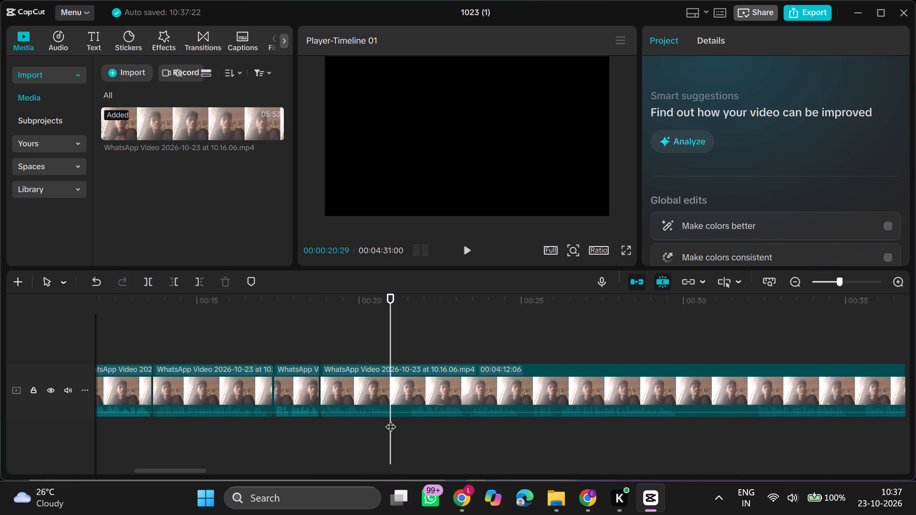
left_click_drag(390, 419, 392, 423)
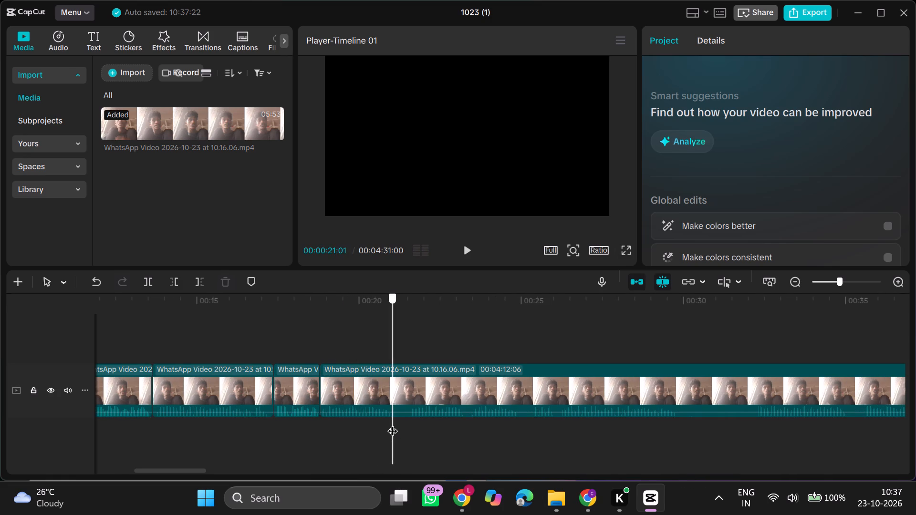
key("ctrl+b")
left_click(392, 423, "ctrl")
double_click(408, 419)
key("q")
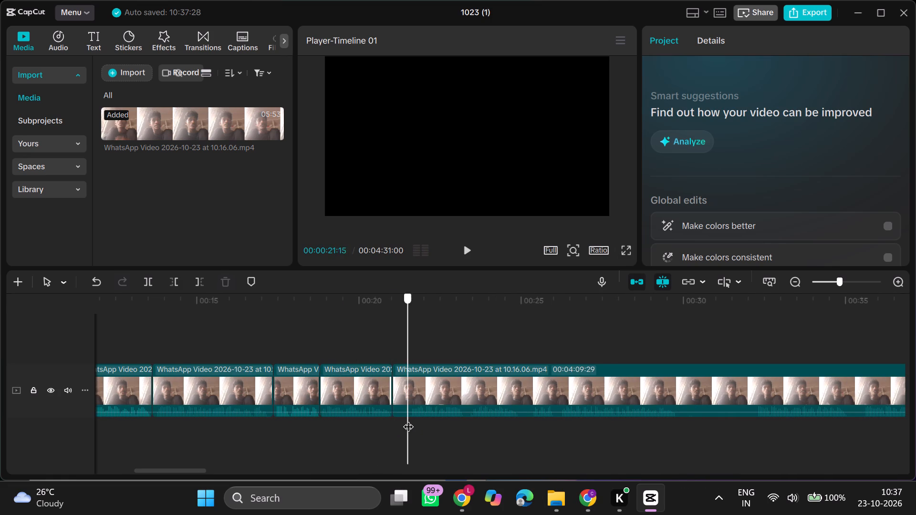
Play on, split the last clip at about 00:00:22:24 and trim the start of the part after the cut up to 00:00:22:29.
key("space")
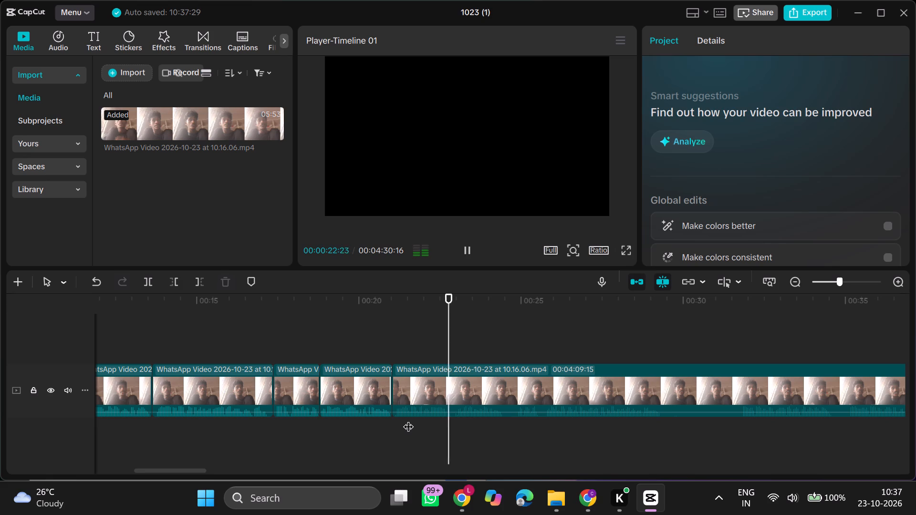
triple_click(449, 424)
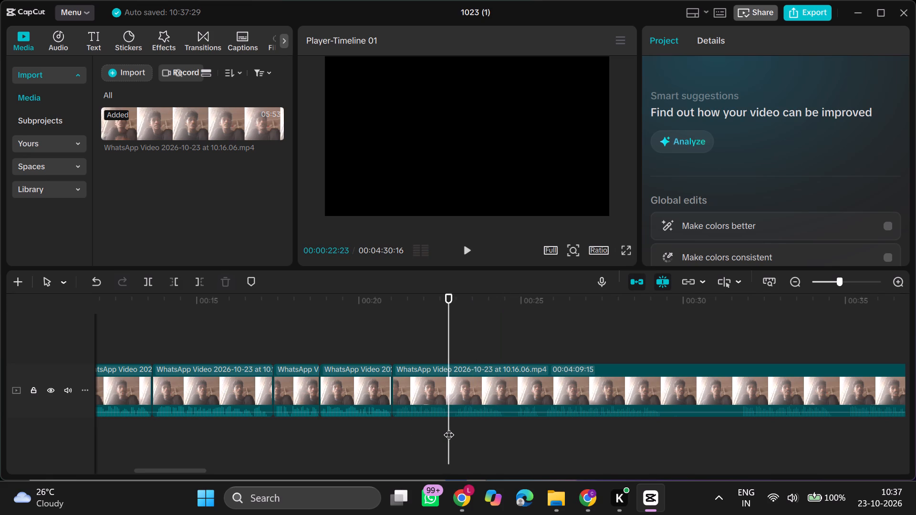
left_click(448, 427)
key("ctrl+b")
left_click(450, 428, "ctrl")
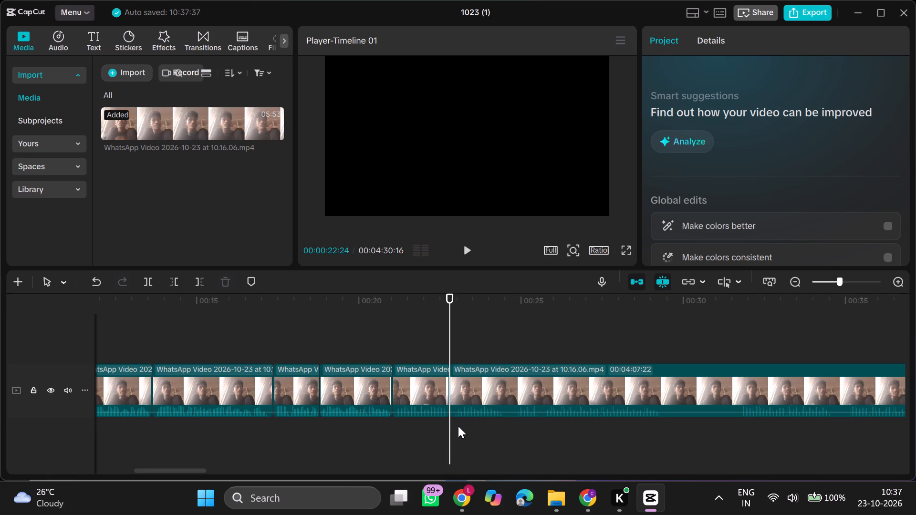
triple_click(456, 420)
scroll(456, 420, "up", 7, "ctrl")
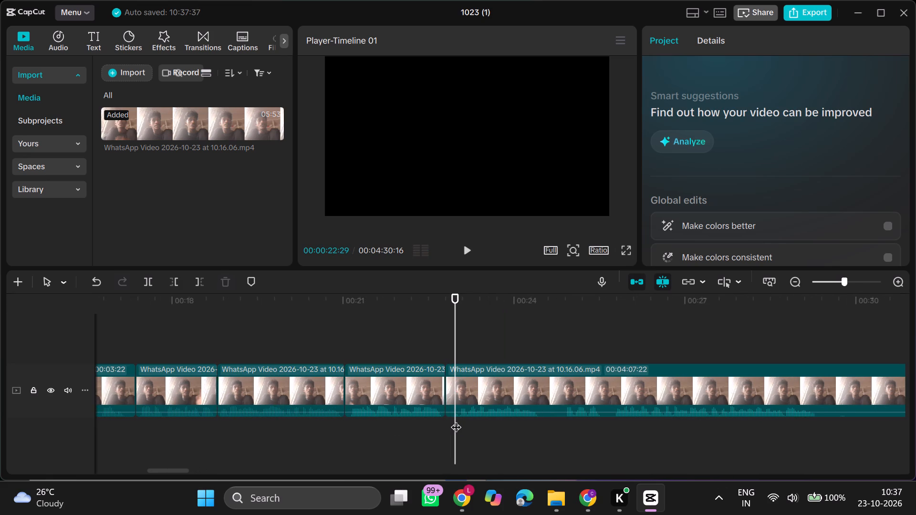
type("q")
Play on, split the last clip at 00:00:24:09 and trim about 11 frames off the start of the part after the cut.
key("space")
scroll(456, 420, "down", 3, "ctrl")
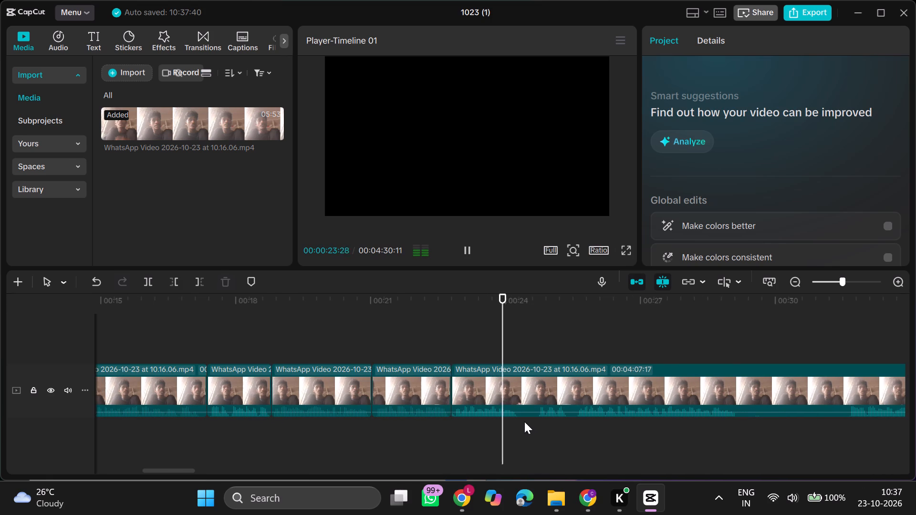
triple_click(522, 420)
key("ctrl+b")
left_click(519, 421, "ctrl")
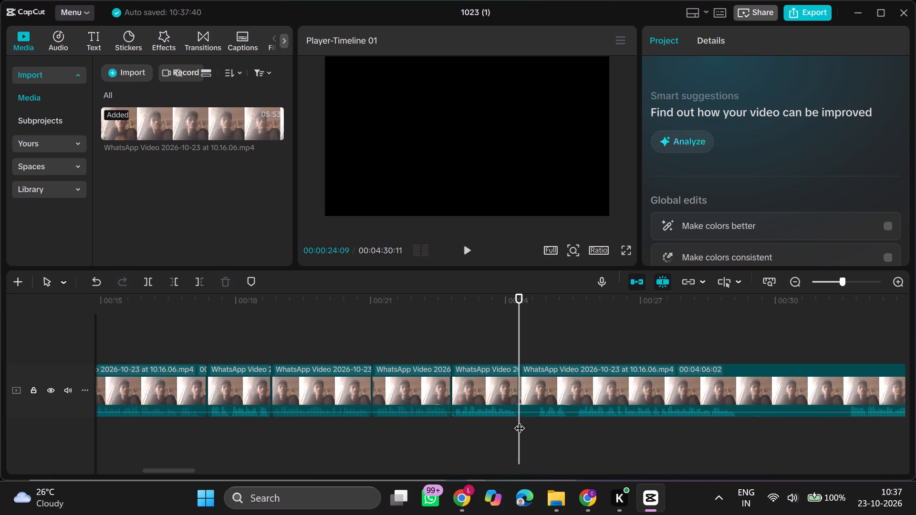
double_click(536, 419)
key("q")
Play on through the last clip past the latest cut to find the next place to cut.
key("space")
scroll(536, 419, "down", 2, "ctrl")
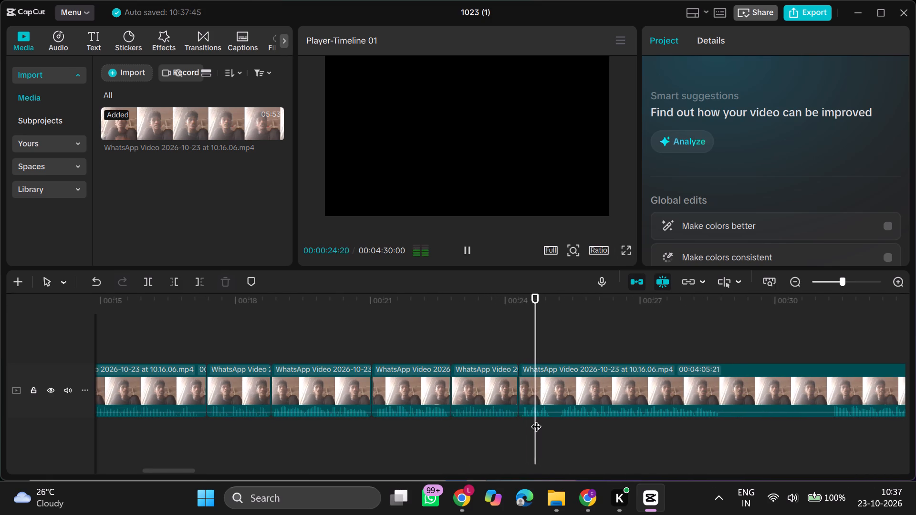
scroll(536, 419, "down", 4, "ctrl")
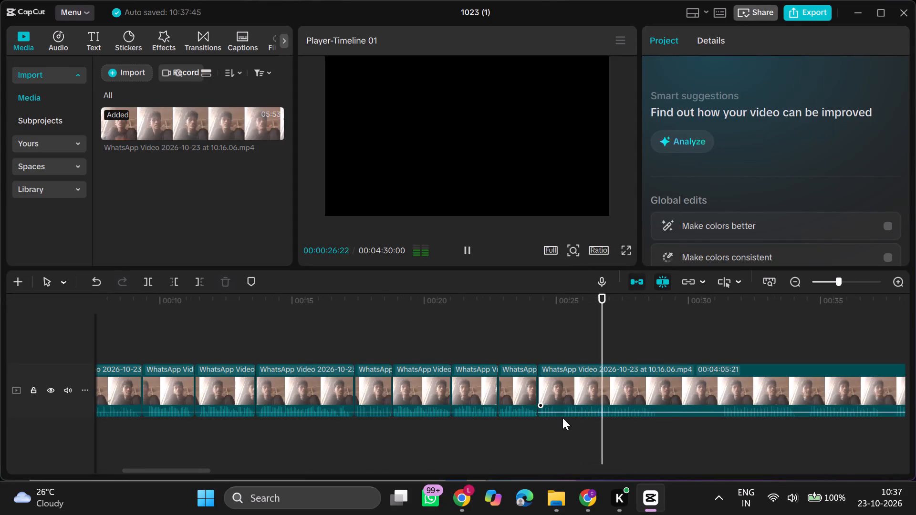
Trim the beginning of the last clip up to about 25 seconds on the timeline.
left_click(561, 421)
key("q")
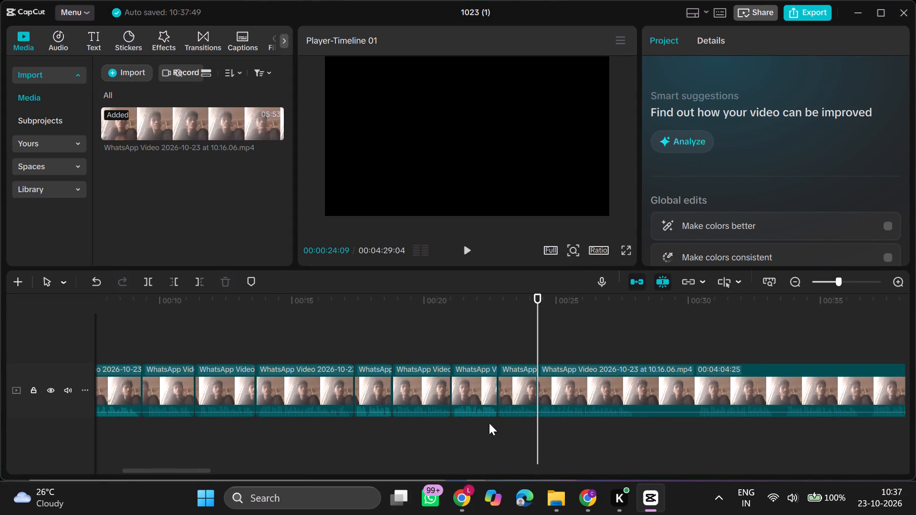
Replay from about 21 seconds and delete the two short clips just before the last clip.
left_click(453, 427)
key("space")
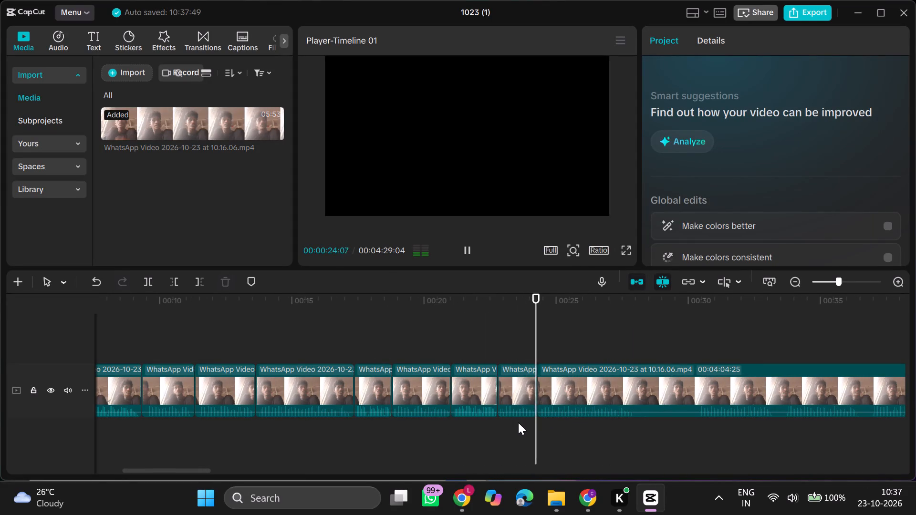
left_click_drag(518, 422, 489, 406)
key("BackSpace")
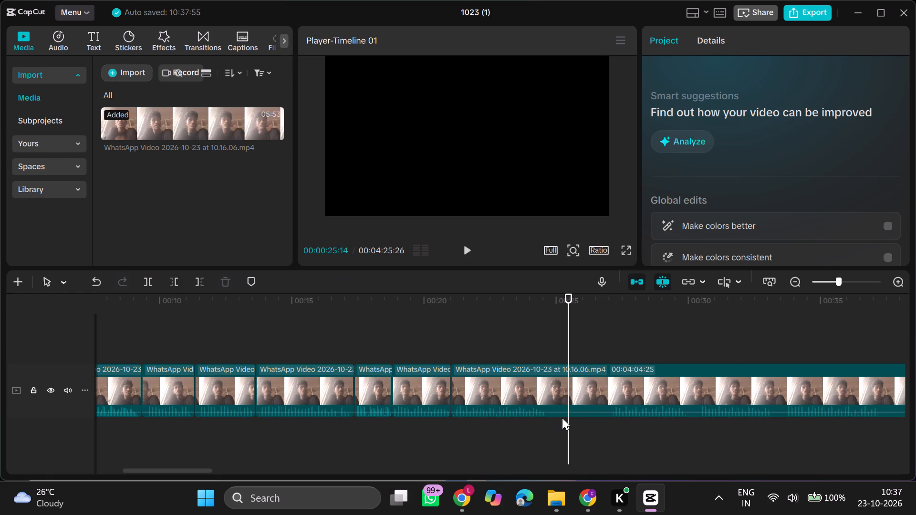
Split the last clip at 00:00:24:22 and trim the start of the part after the cut up to 00:00:27:02.
double_click(549, 419)
key("ctrl+b")
left_click(549, 419, "ctrl")
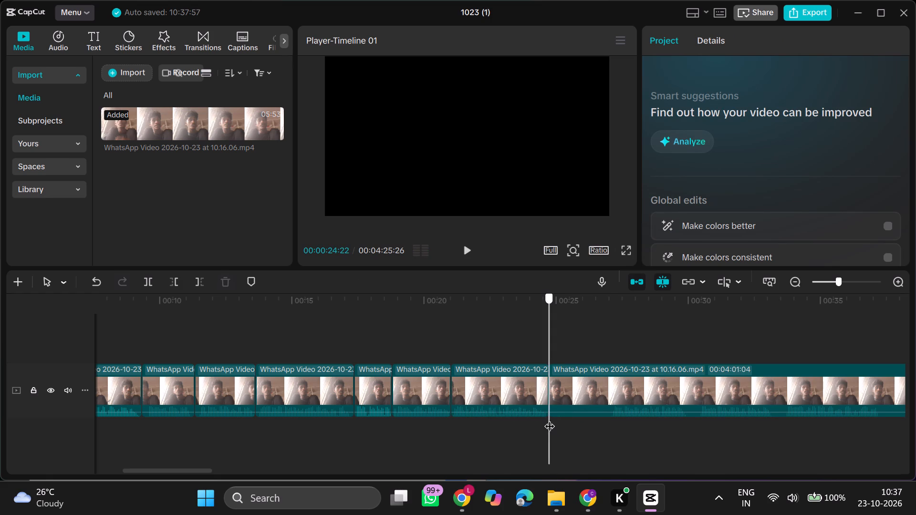
double_click(612, 422)
key("space")
scroll(612, 422, "left", 1)
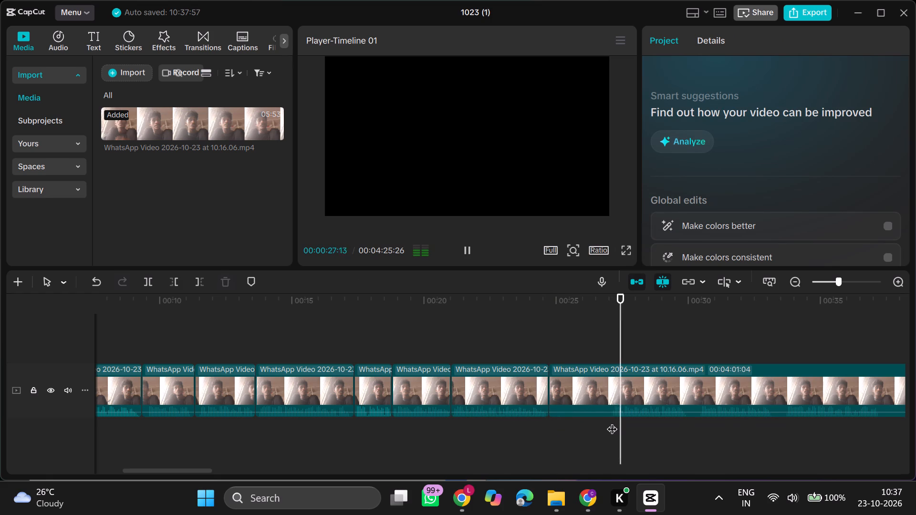
scroll(612, 422, "left", 1)
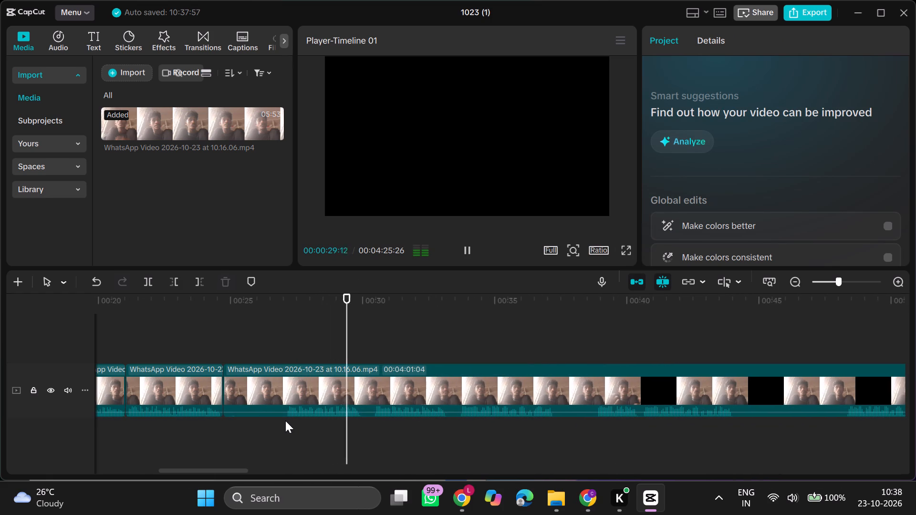
left_click(285, 421)
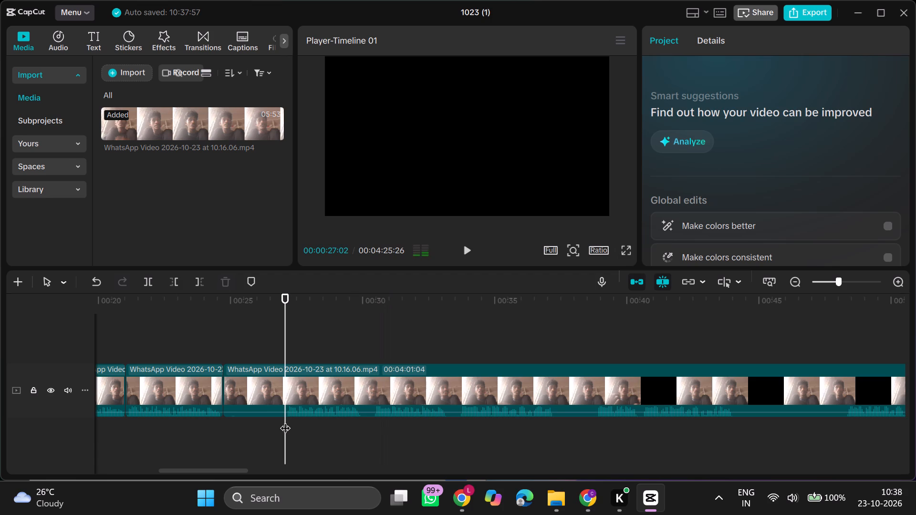
type("q")
Play on through the last clip and trim its beginning up to about 28 seconds.
key("space")
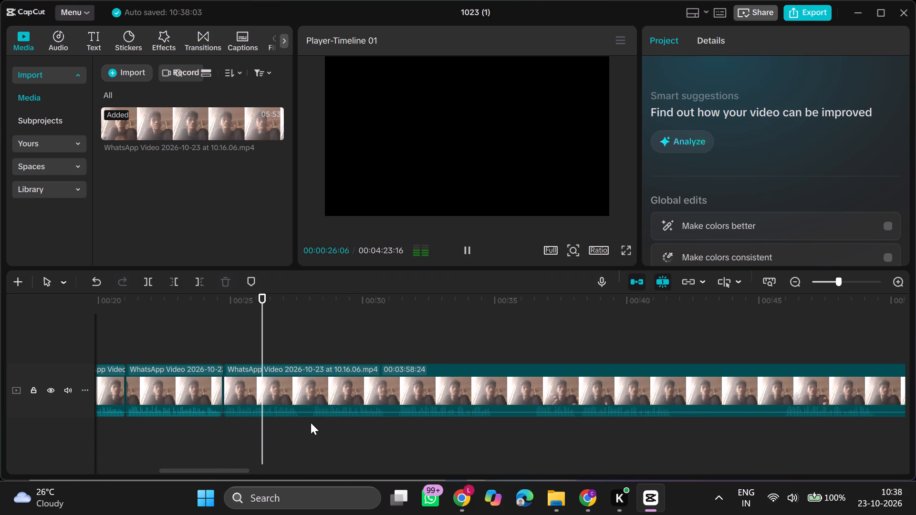
left_click(311, 422)
key("space")
key("space")
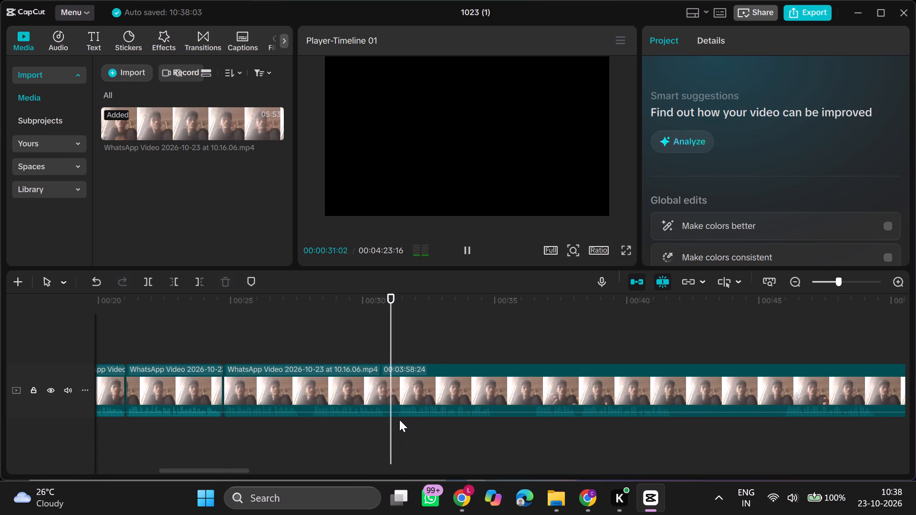
left_click(311, 421)
key("q")
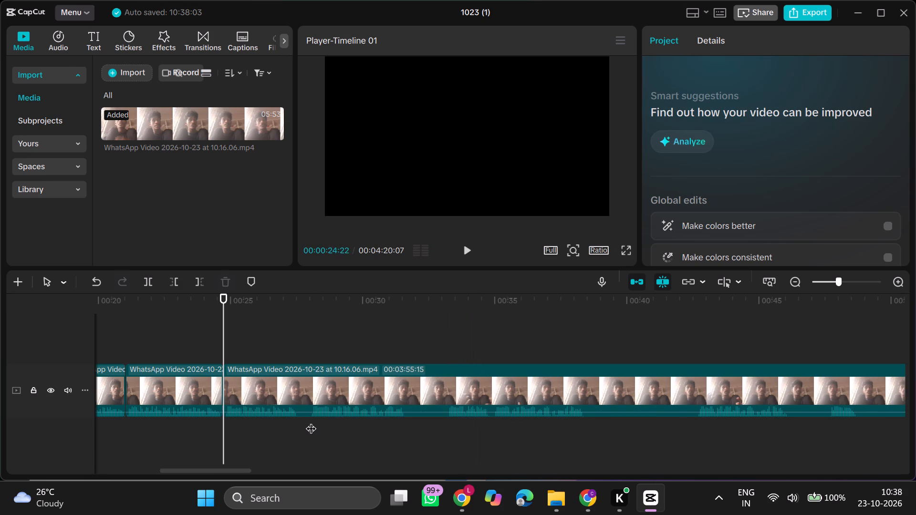
Play through the last clip from about 28 seconds and split it at 00:00:34:27.
left_click(300, 422)
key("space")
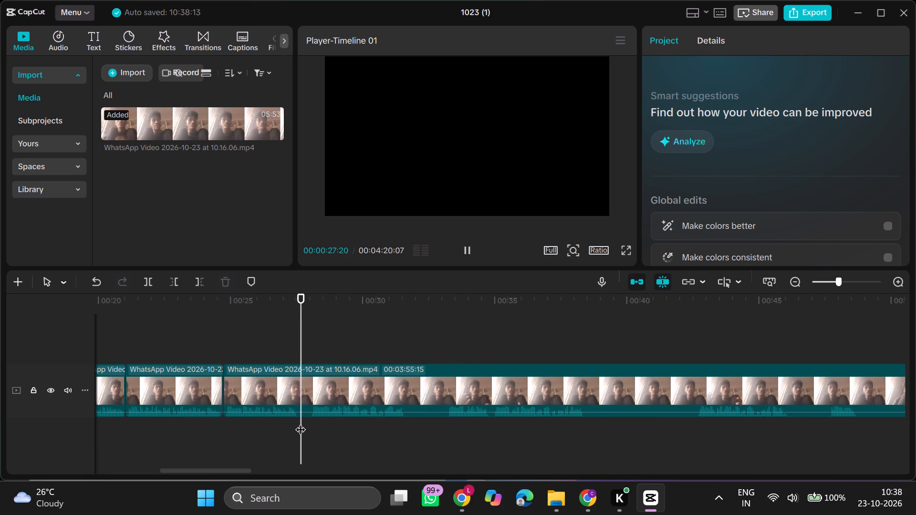
left_click(446, 424)
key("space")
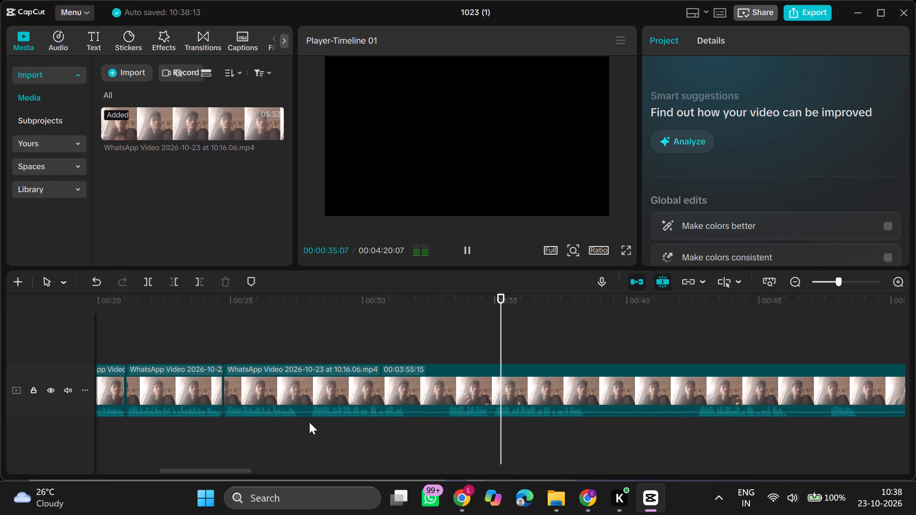
left_click(492, 419)
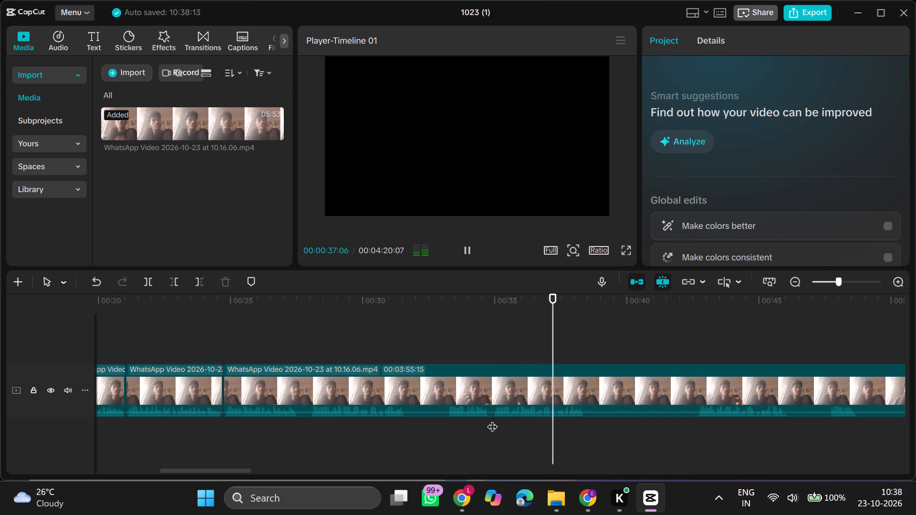
key("ctrl+b")
Split the clip just before the new cut at 00:00:27:19.
double_click(303, 416)
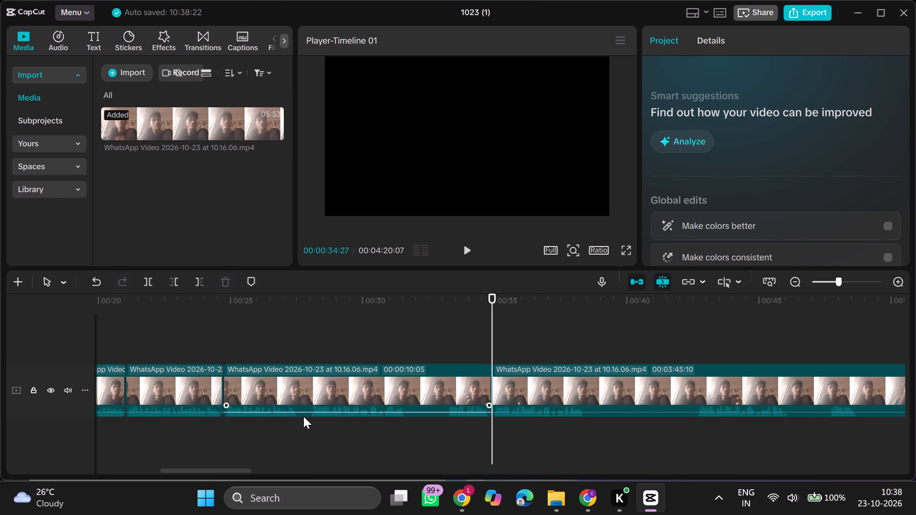
left_click(303, 422)
left_click(303, 422)
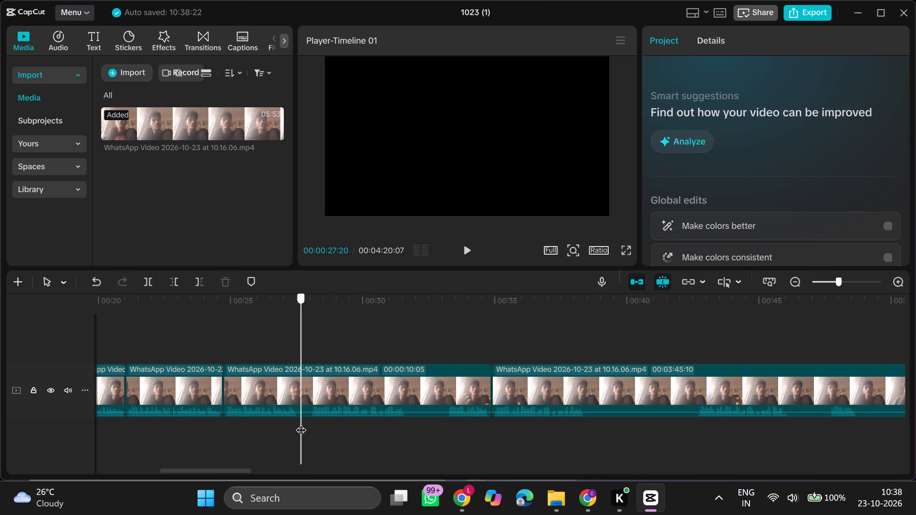
key("ctrl+b")
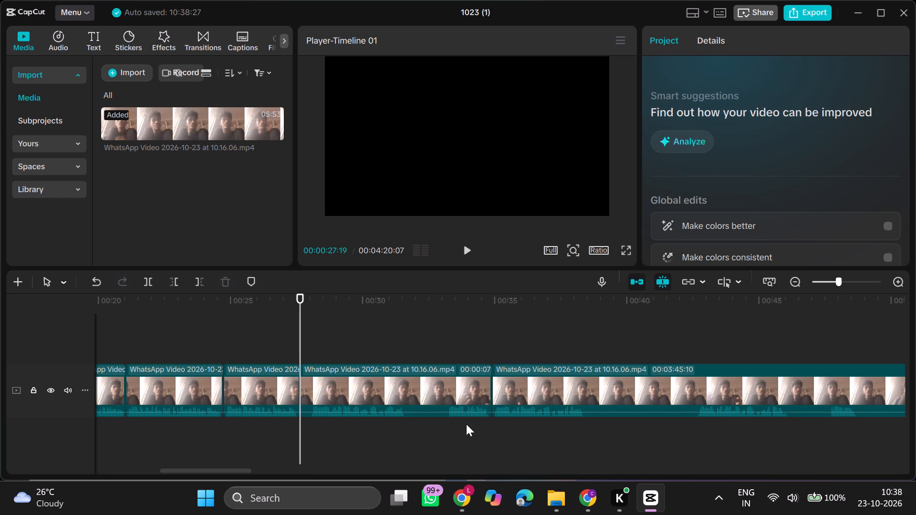
Play through the last clip, sampling it from about 35 to 50 seconds and again from its start, to review the speech.
left_click(498, 424)
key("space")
scroll(498, 424, "left", 1)
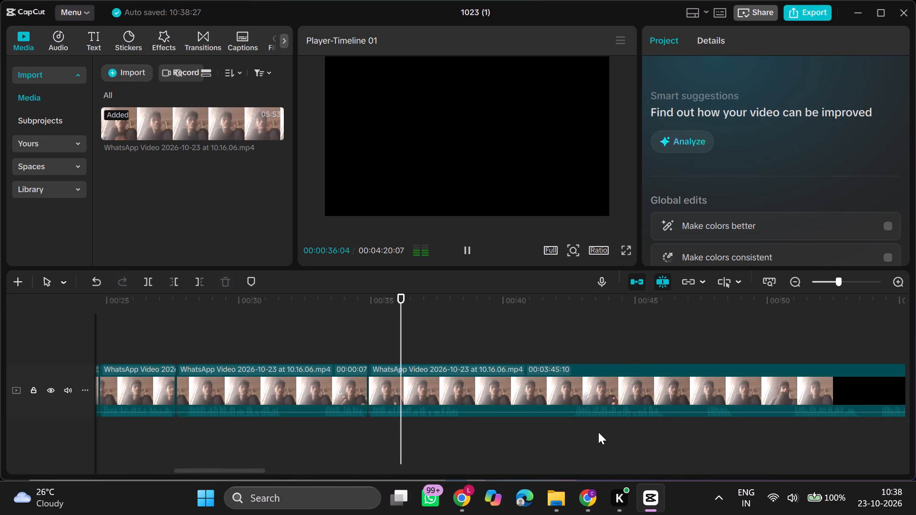
left_click(579, 426)
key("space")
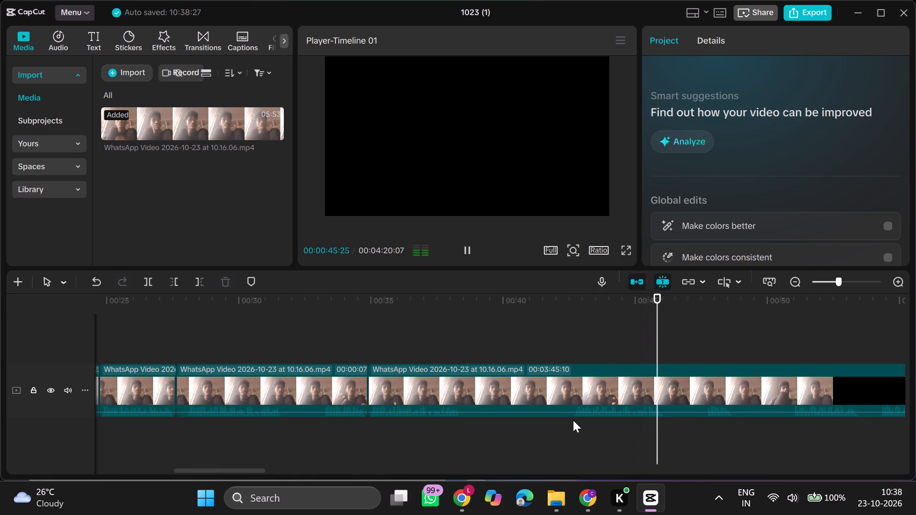
left_click(572, 420)
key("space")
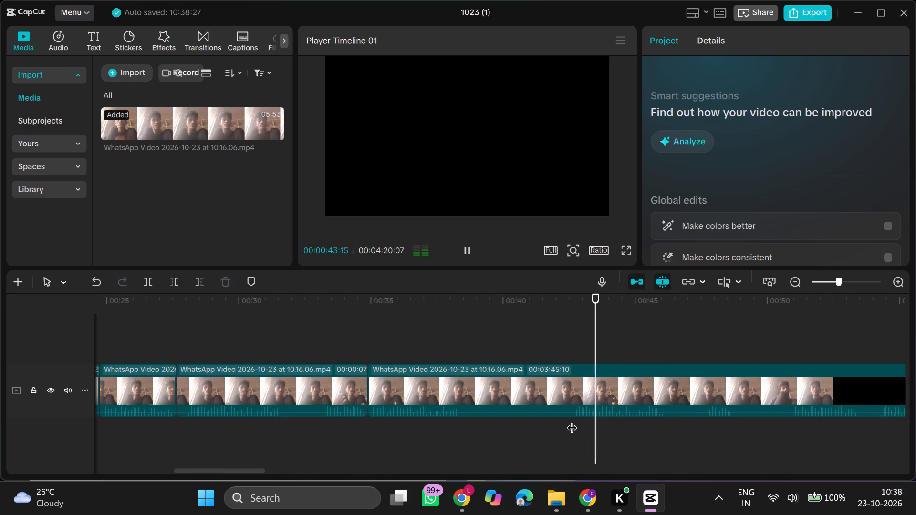
scroll(572, 420, "left", 1)
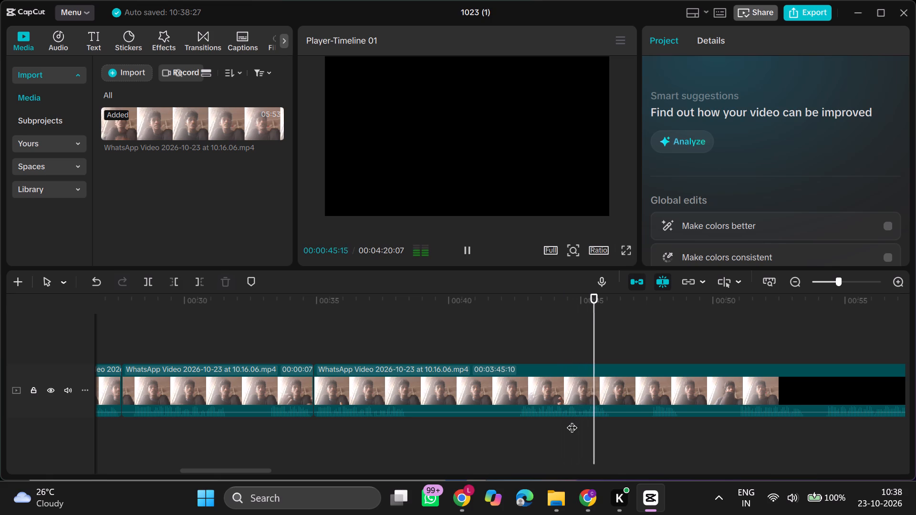
left_click(652, 426)
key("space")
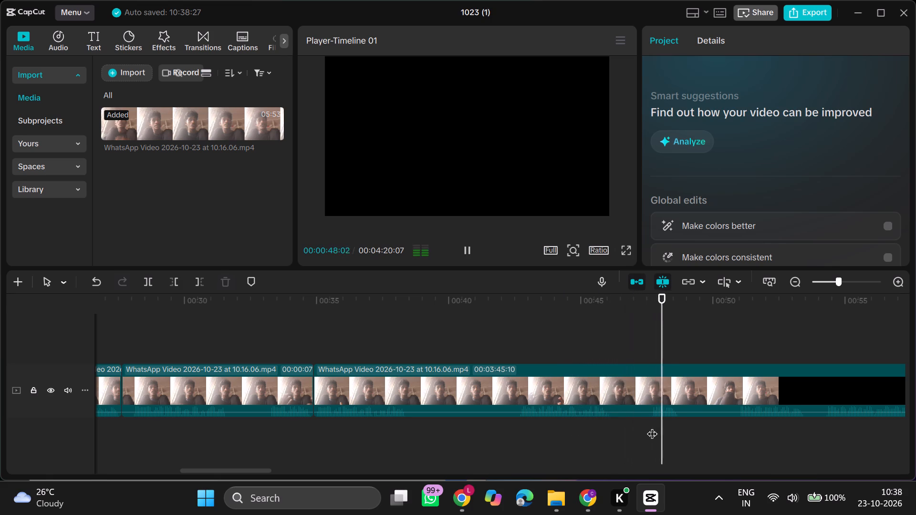
left_click(314, 423)
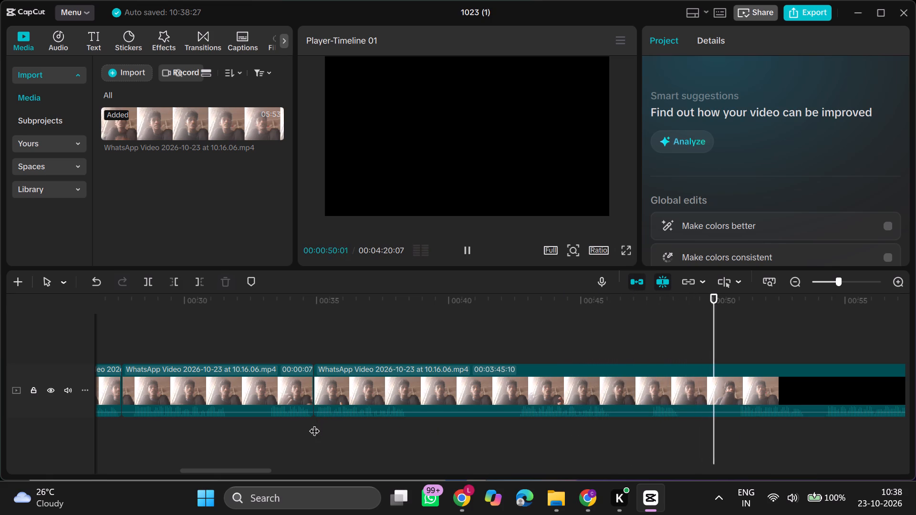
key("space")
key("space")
Replay the part around 28 seconds and delete the clip between the 00:00:27:19 and 00:00:34:27 cuts.
scroll(314, 423, "right", 1)
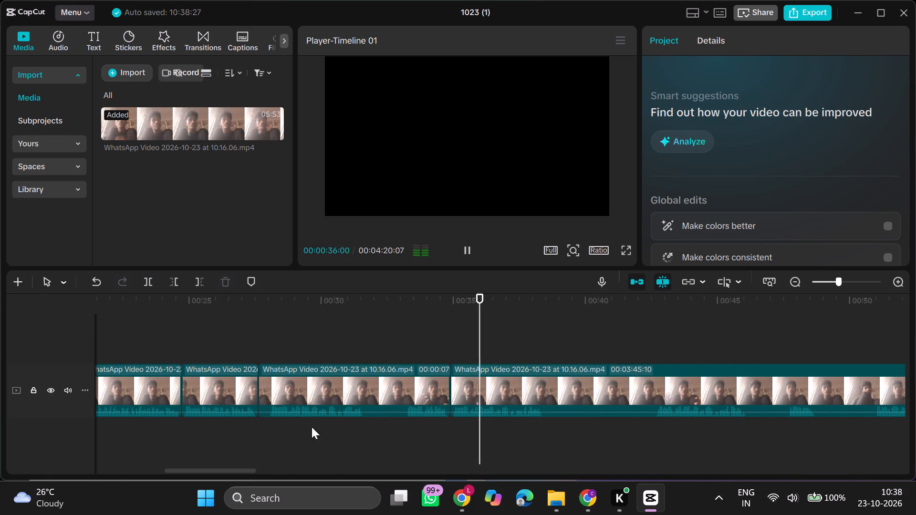
left_click(268, 425)
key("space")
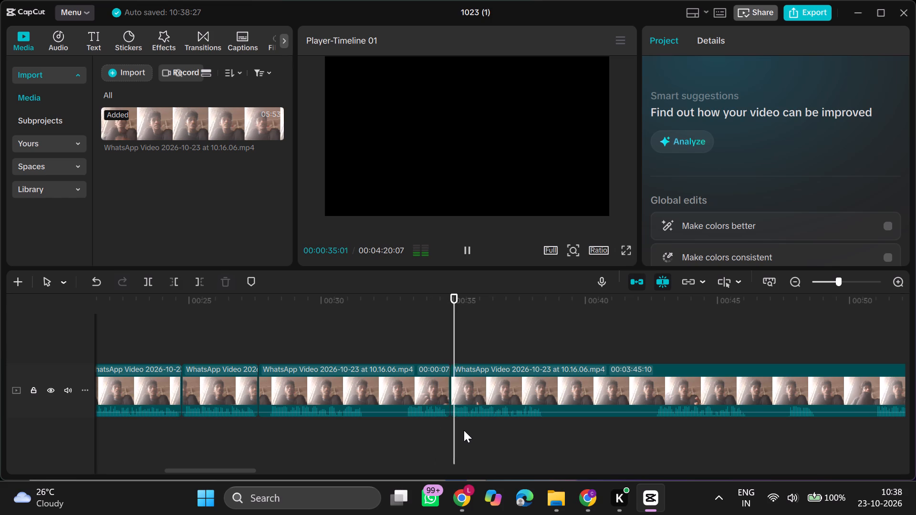
left_click(413, 400)
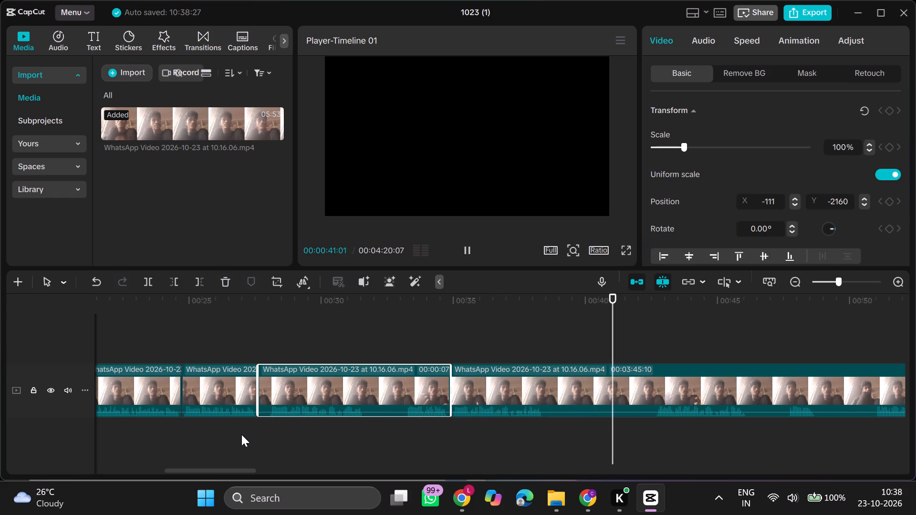
left_click(241, 434)
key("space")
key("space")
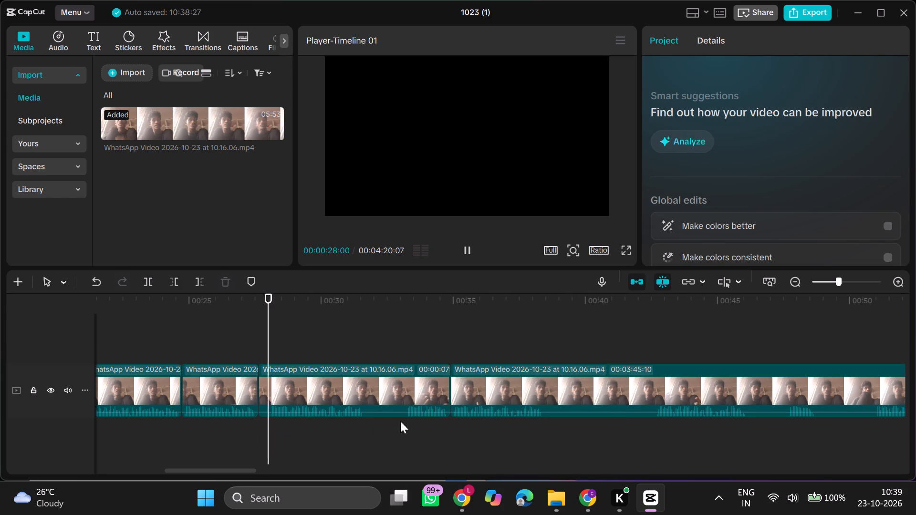
left_click(402, 400)
key("BackSpace")
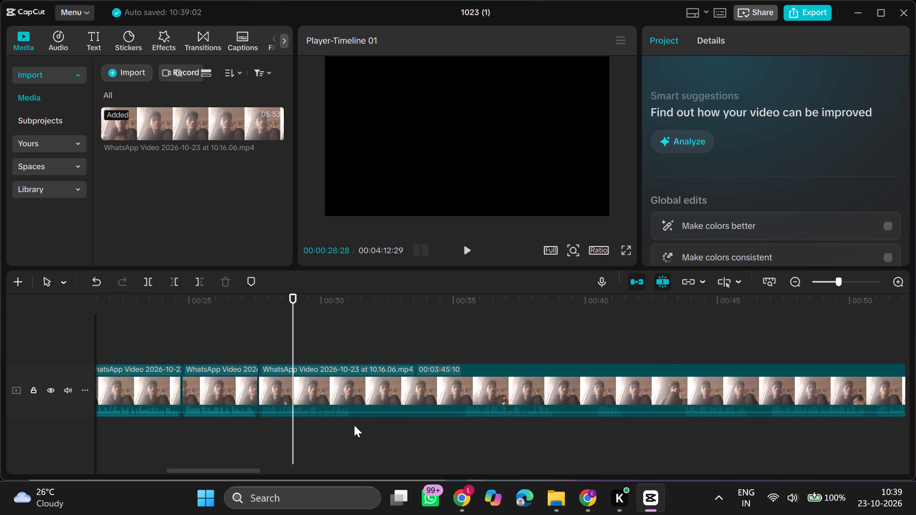
Split the last clip at 00:00:31:05 and trim the start of the part after the cut up to about 35 seconds.
triple_click(354, 425)
key("ctrl+b")
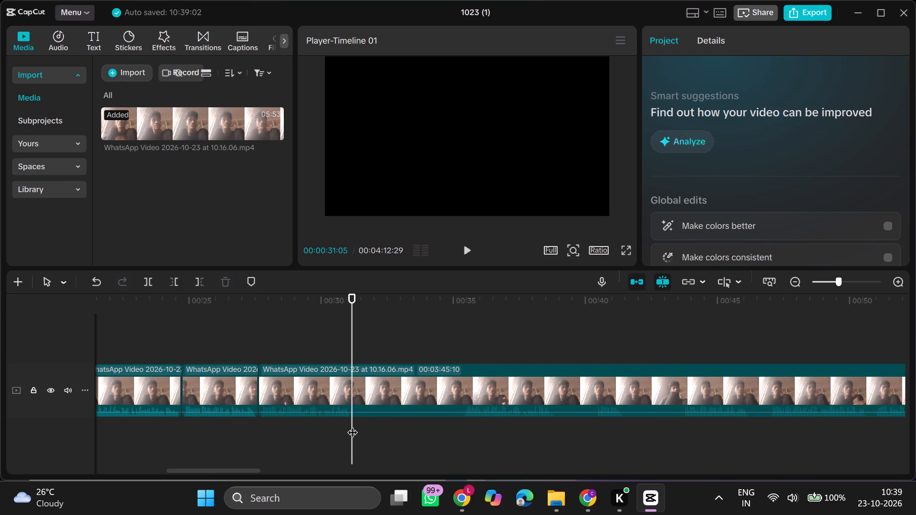
left_click(352, 425, "ctrl")
double_click(461, 422)
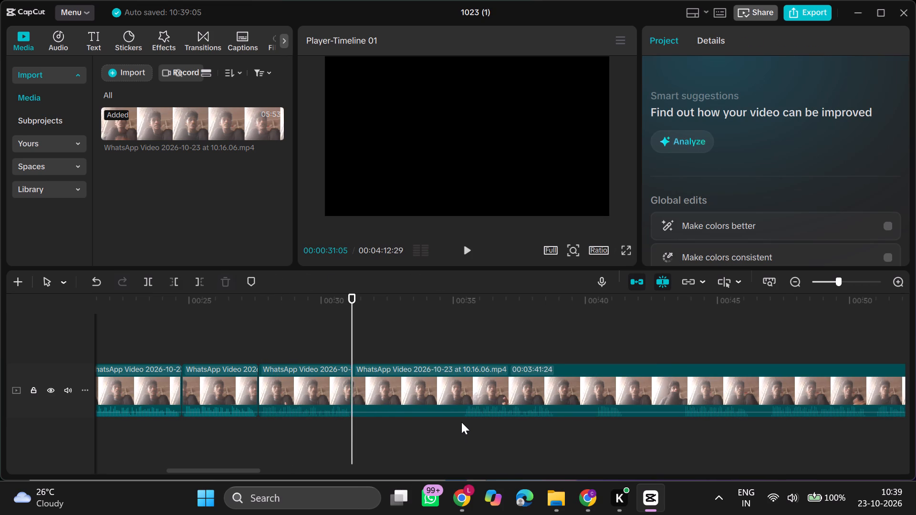
type("q")
Play on through the last clip and trim its beginning up to 00:00:39:17.
key("space")
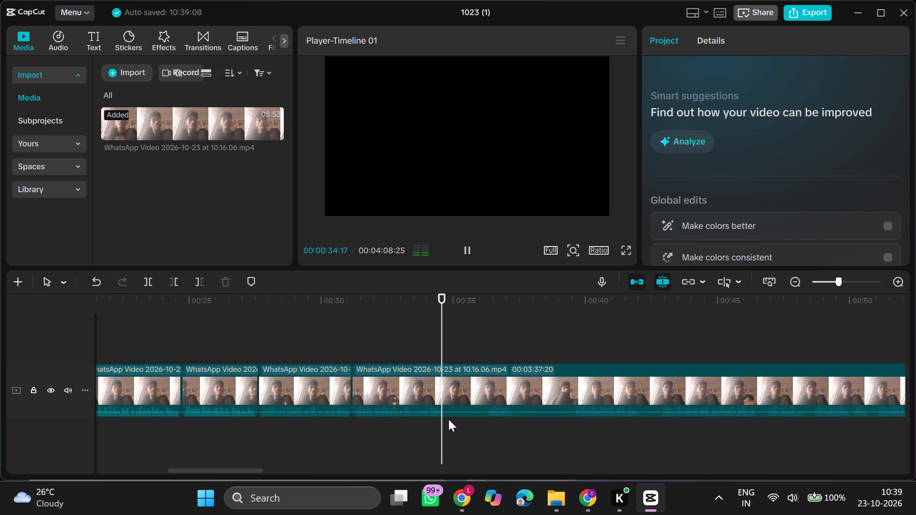
left_click(580, 426)
key("space")
scroll(580, 426, "left", 1)
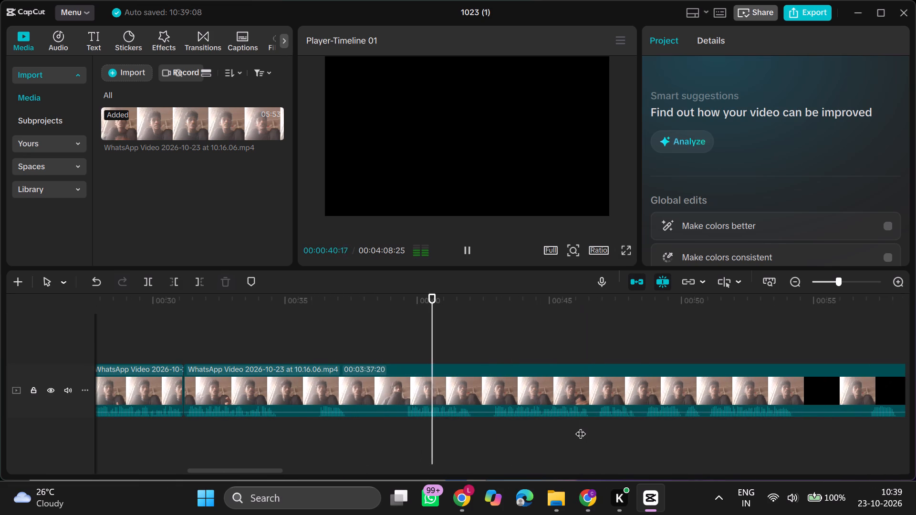
left_click(406, 420)
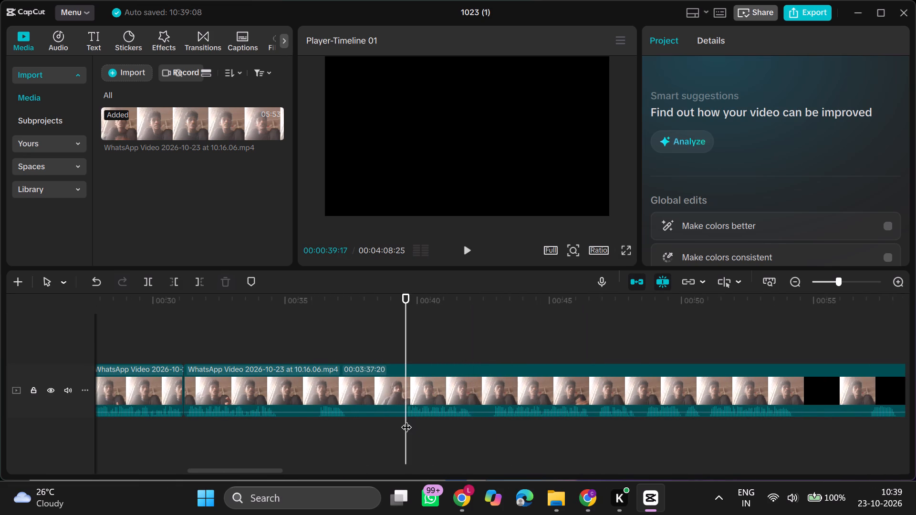
type("q")
Play the last clip from its new beginning and split it at about 34 seconds.
key("space")
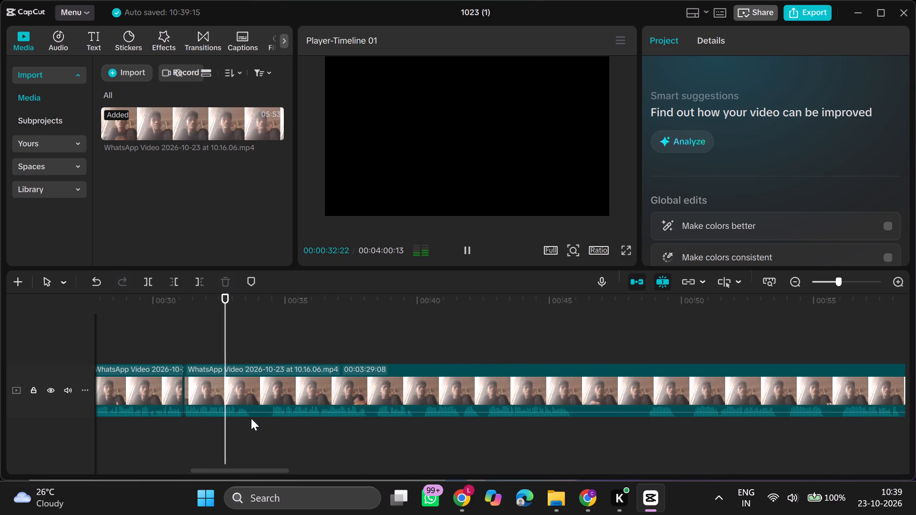
left_click(251, 420)
key("ctrl+b")
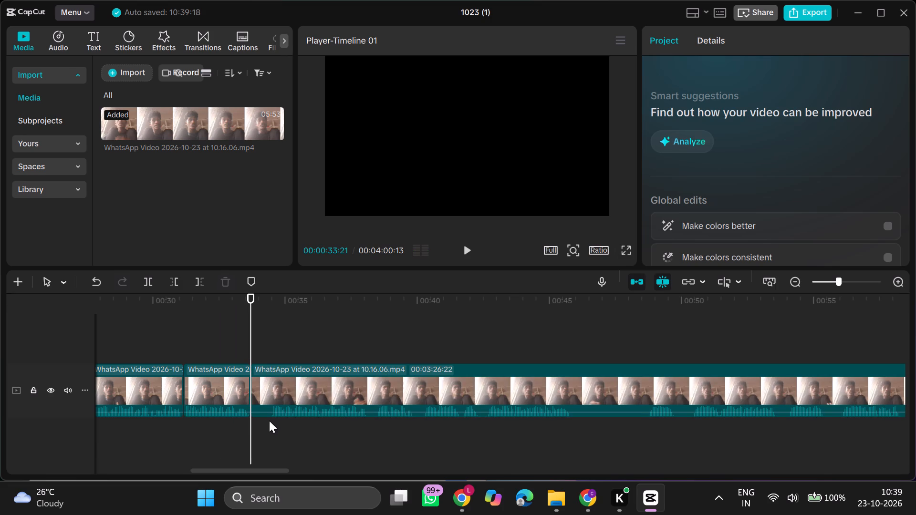
Play the start of the last clip and trim its beginning up to 00:00:34:12.
left_click(269, 421)
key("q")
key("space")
left_click(269, 421)
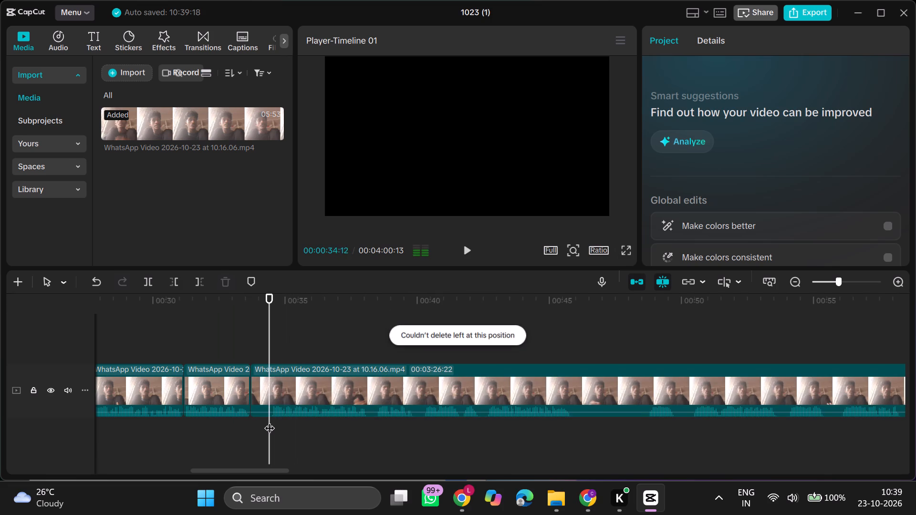
left_click(269, 421)
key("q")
Play on through the last clip and split it at 00:00:37:13.
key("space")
scroll(269, 421, "down", 4, "ctrl")
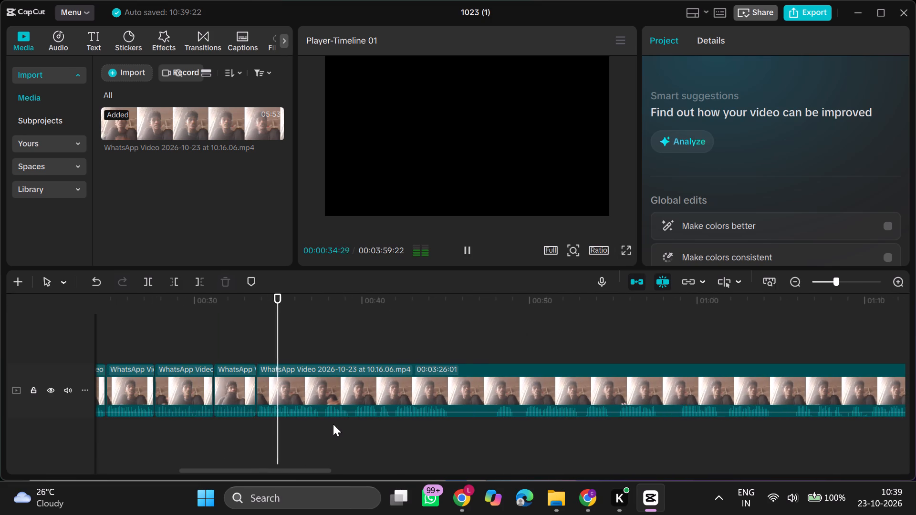
scroll(323, 420, "up", 9, "ctrl")
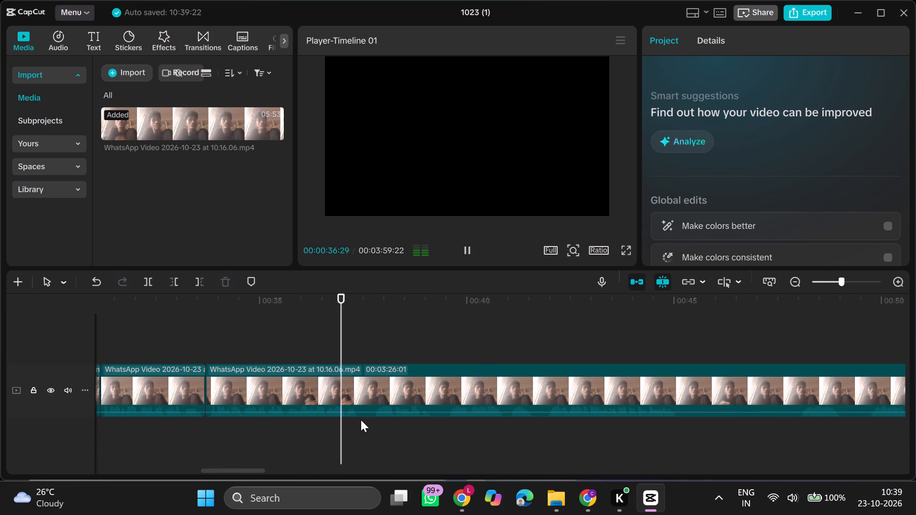
left_click(360, 419)
key("ctrl+b")
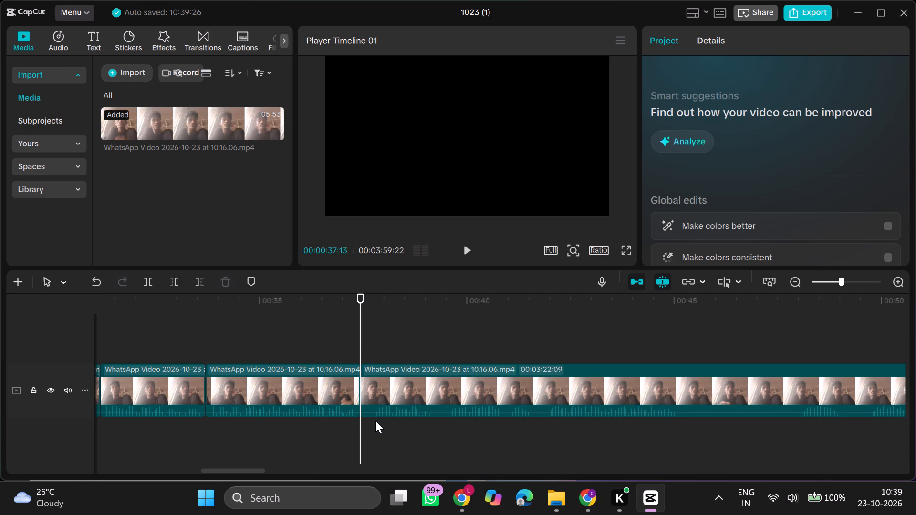
Review the footage on both sides of the new cut and split the clip before it at 00:00:35:18.
left_click(375, 421)
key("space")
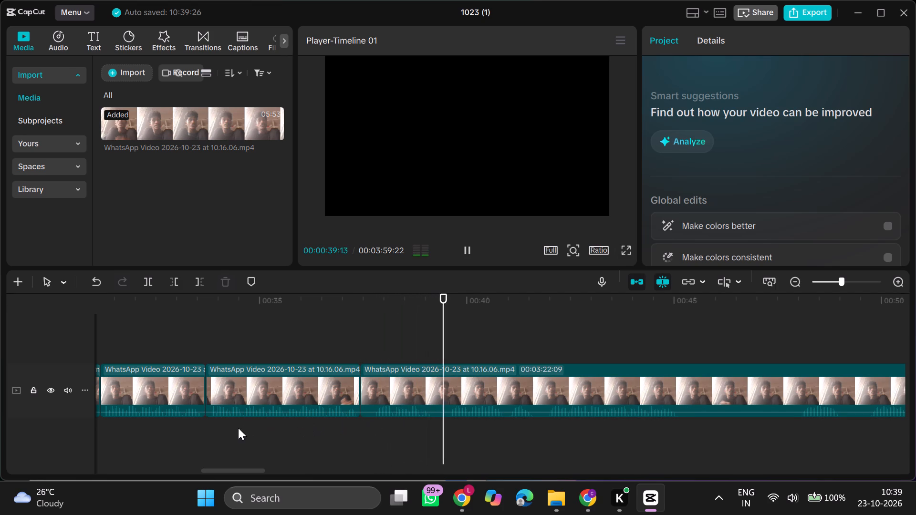
left_click(238, 428)
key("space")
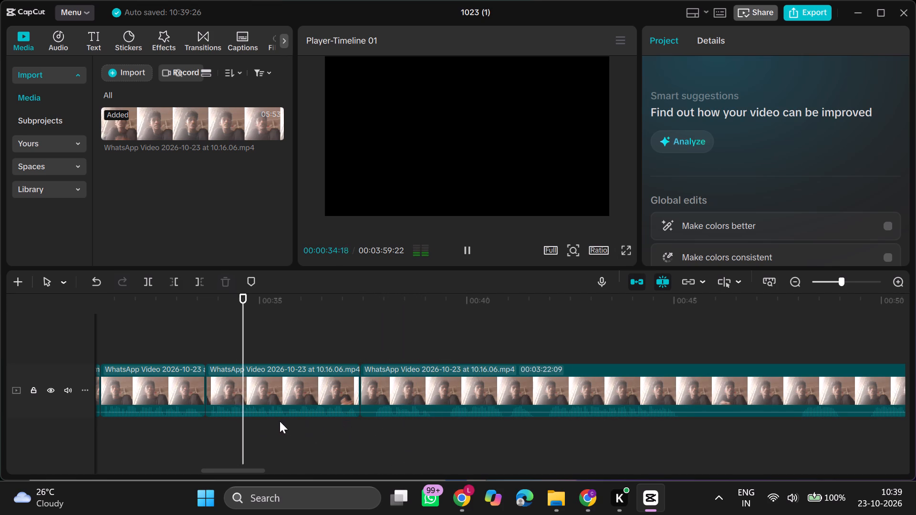
scroll(280, 421, "up", 11, "ctrl")
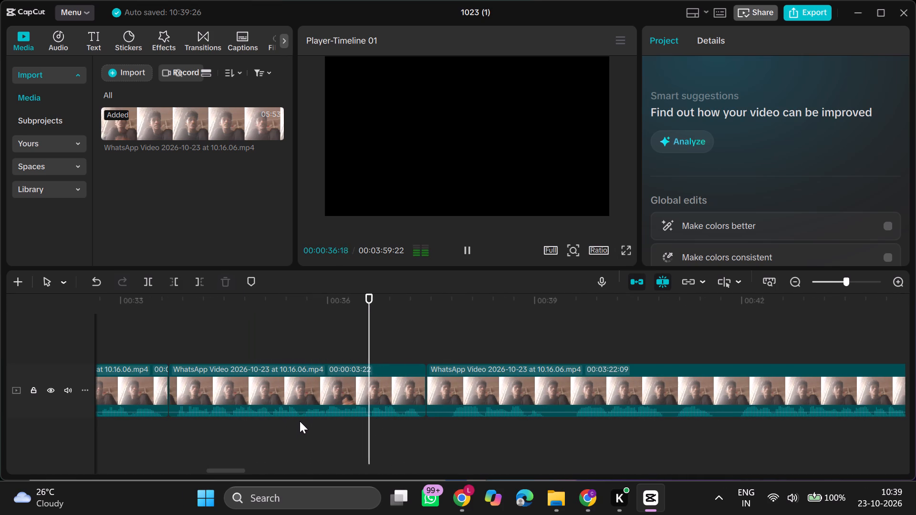
left_click(300, 421)
key("ctrl+b")
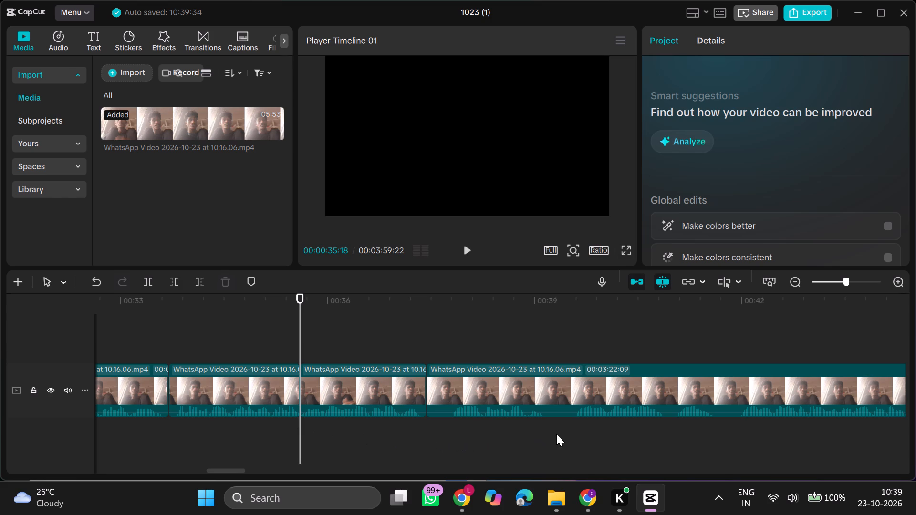
Play the last clip from about 39 seconds and trim its beginning up to about 42 seconds.
left_click(580, 425)
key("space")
scroll(580, 425, "left", 1)
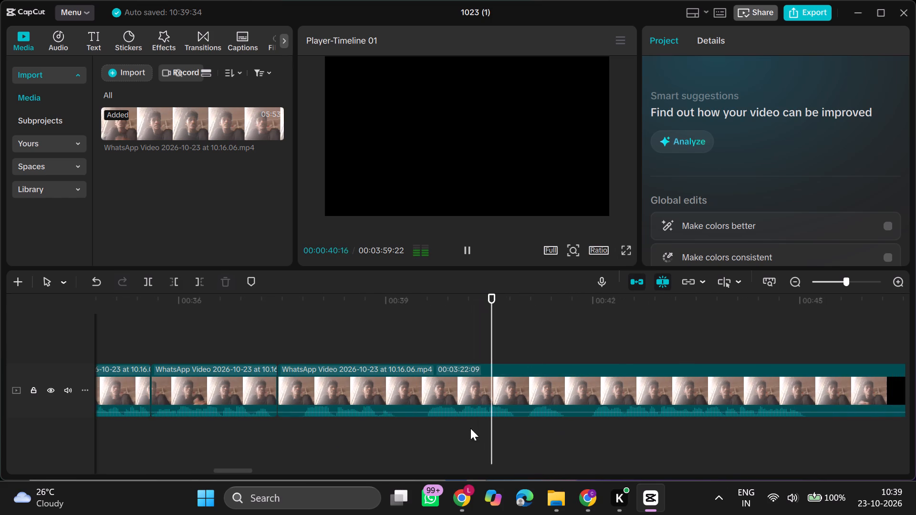
scroll(479, 431, "left", 1)
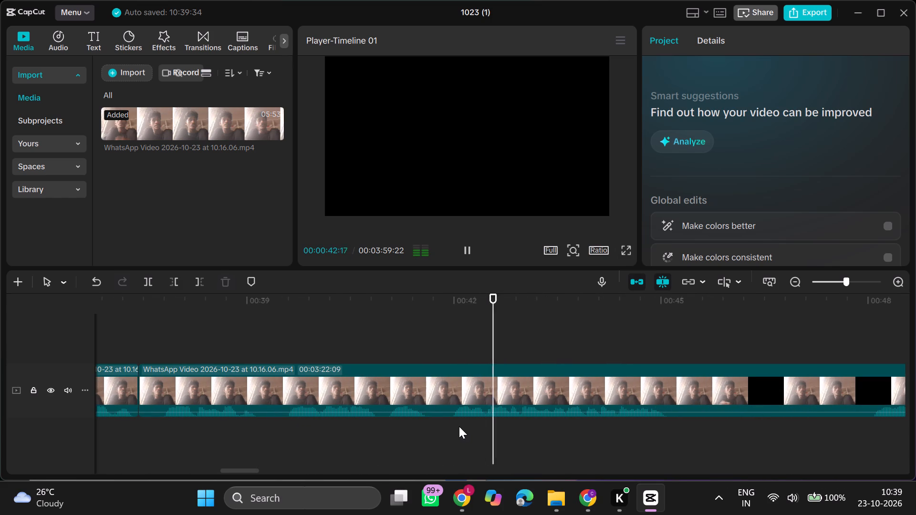
left_click(452, 419)
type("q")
Play the last clip, split it at 00:00:40:17 and trim the start of the part after the cut up to about 43.5 seconds.
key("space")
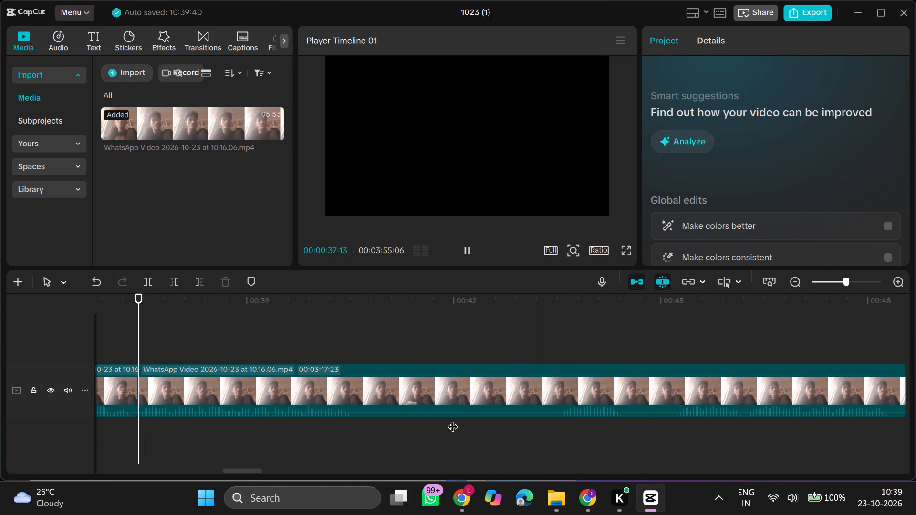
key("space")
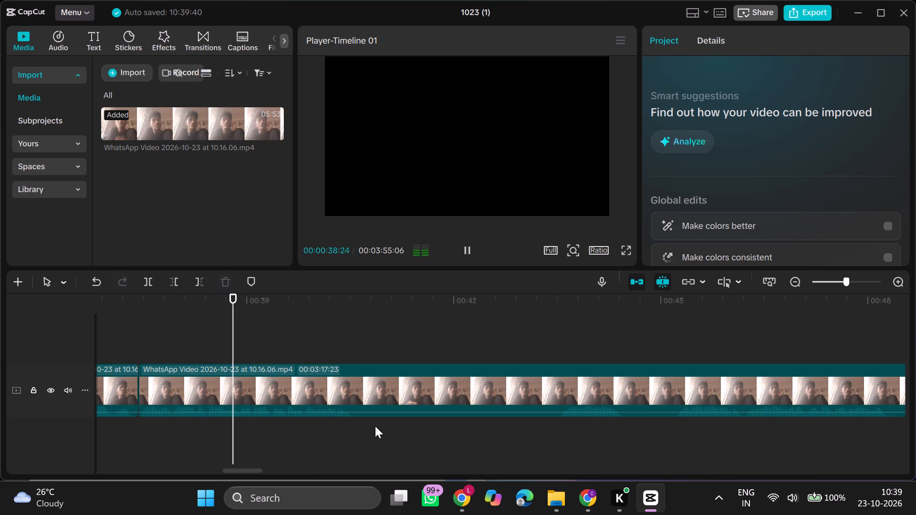
left_click(354, 419)
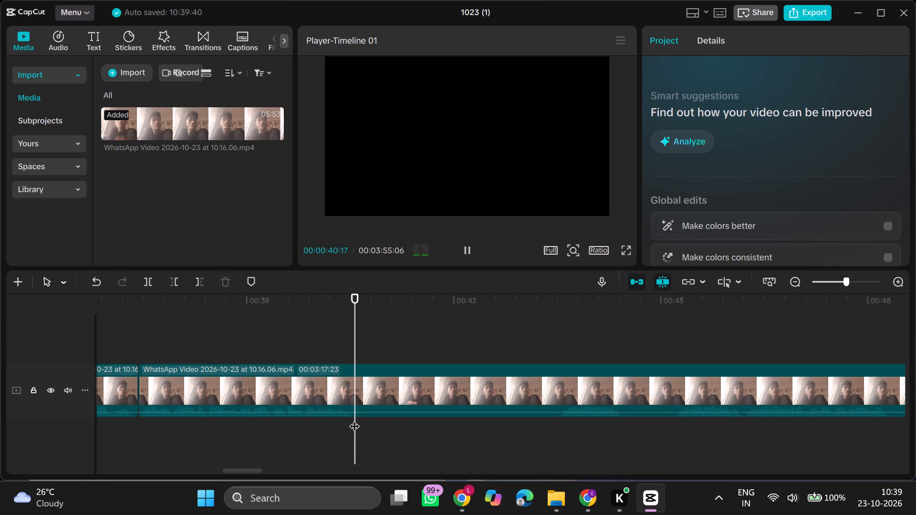
key("ctrl+b")
left_click(552, 431)
left_click_drag(552, 431, 557, 438)
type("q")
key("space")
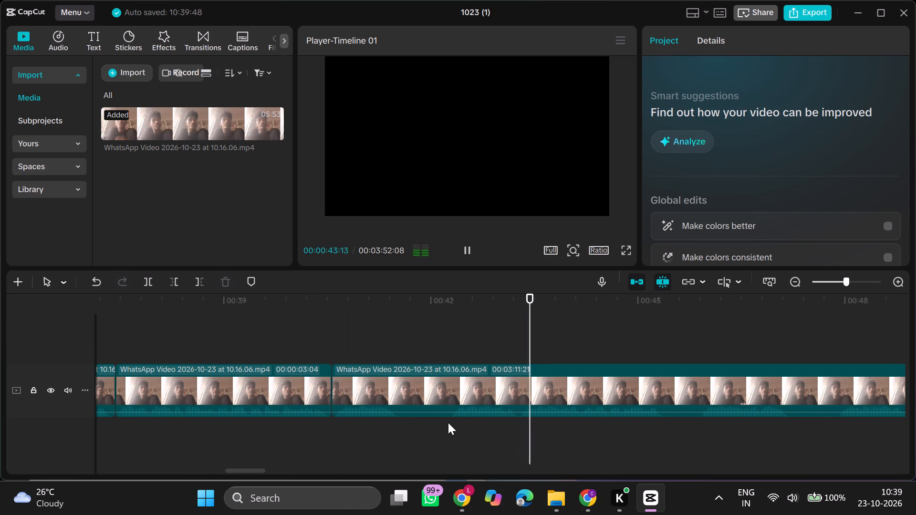
Play on through the remaining footage and trim the beginning of the last clip up to about 48 seconds.
scroll(523, 422, "left", 1)
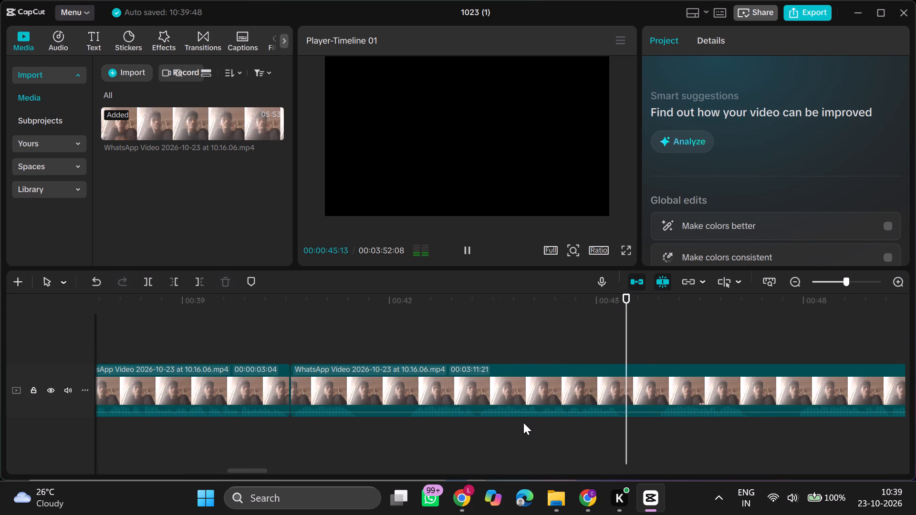
scroll(576, 427, "left", 1)
scroll(526, 419, "left", 1)
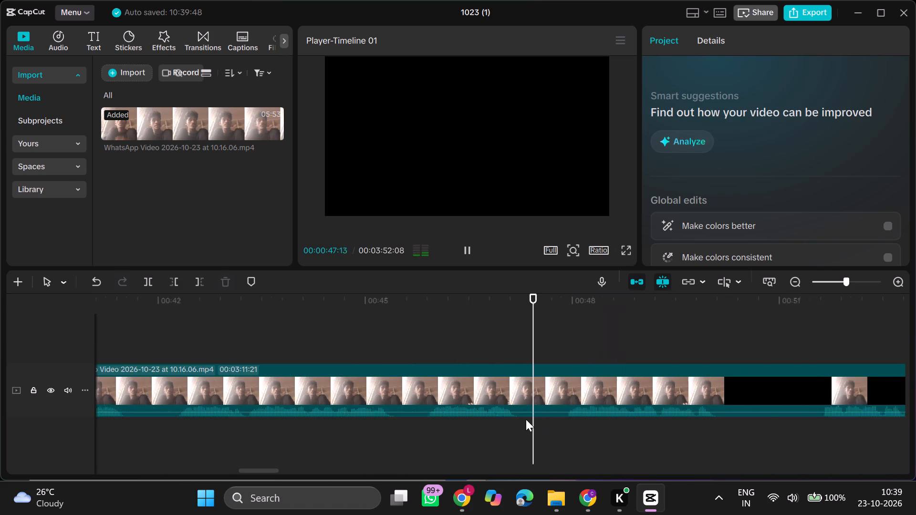
scroll(526, 419, "left", 2)
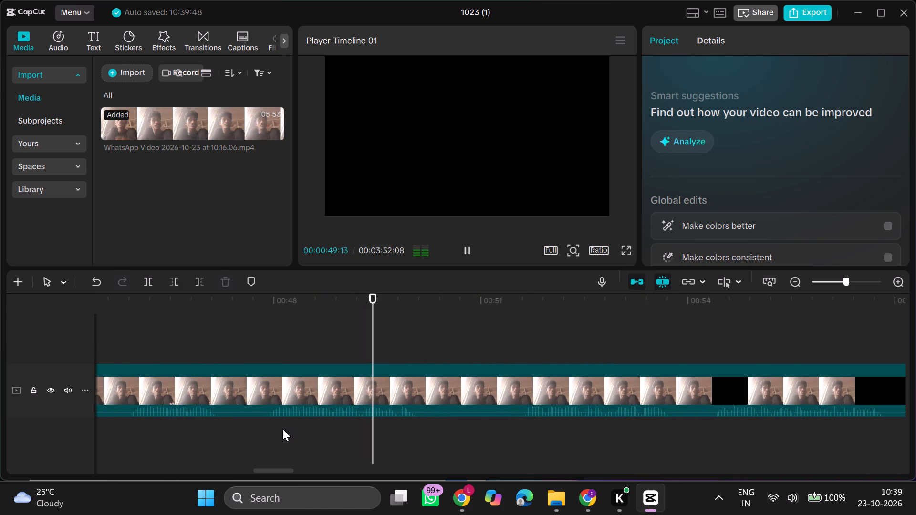
left_click(446, 430)
key("space")
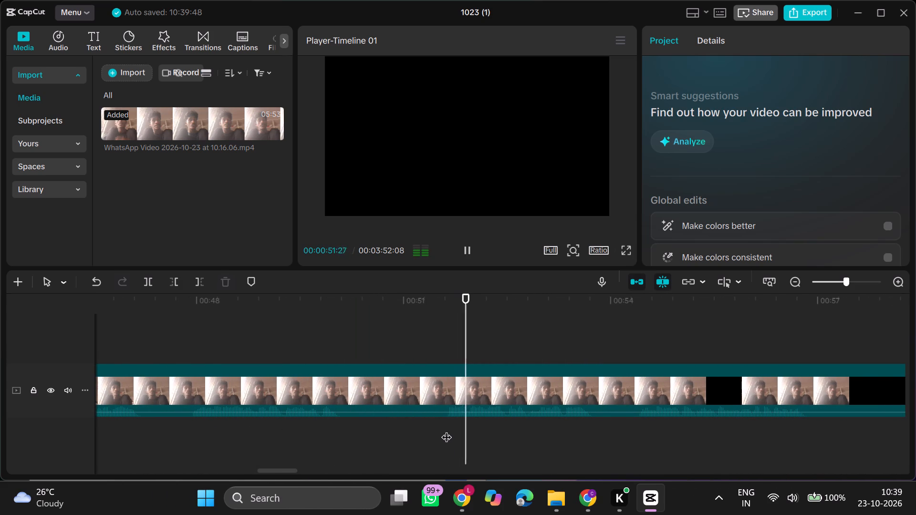
double_click(191, 422)
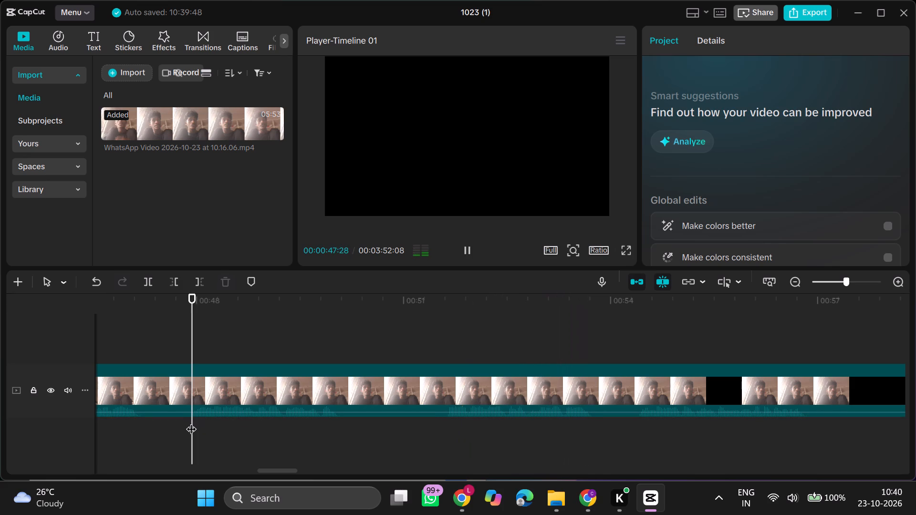
left_click(191, 422)
key("q")
Split the last clip at 00:00:42:24 and trim the start of the part after the cut up to about 44 seconds.
scroll(190, 424, "right", 1)
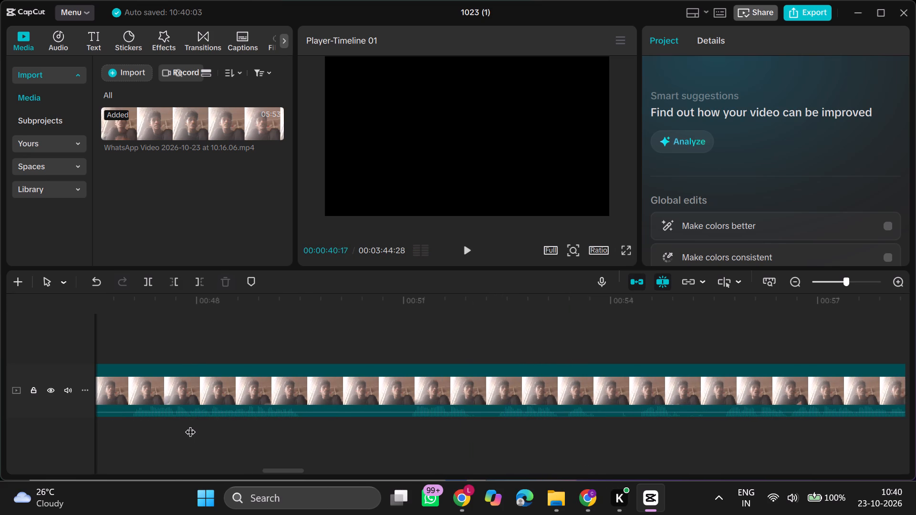
scroll(190, 424, "right", 1)
double_click(270, 423)
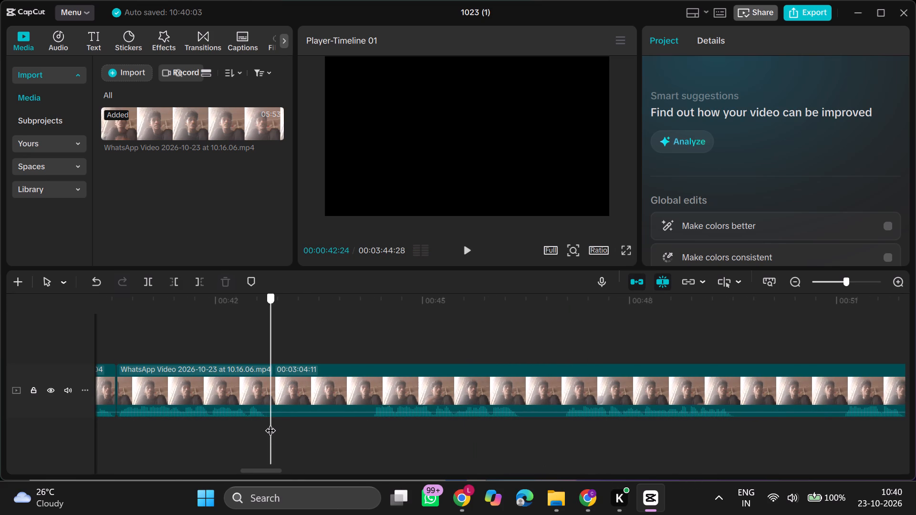
key("ctrl+b")
left_click(270, 423, "ctrl")
left_click(371, 421)
type("q")
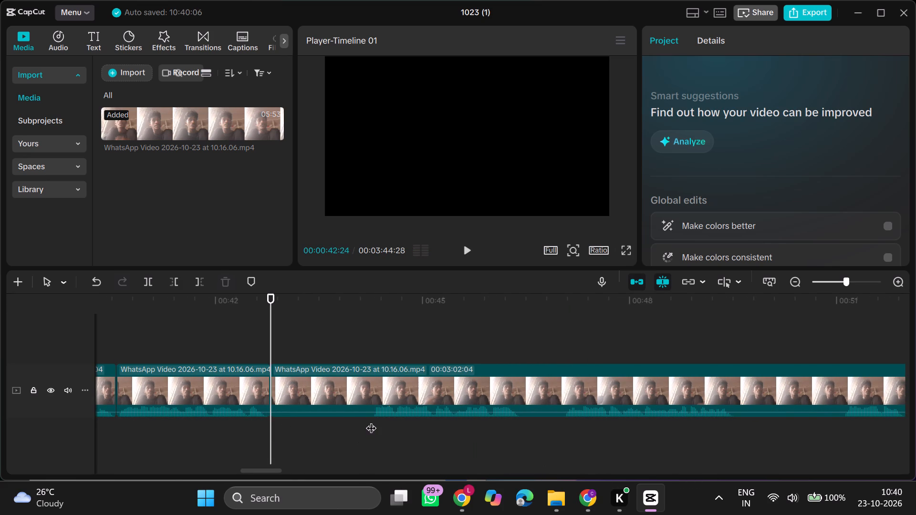
Play on, split the last clip at 00:00:45:00, and trim the start of the part after the cut up to about 45.6 seconds.
key("space")
scroll(371, 421, "down", 3, "ctrl")
left_click(403, 421)
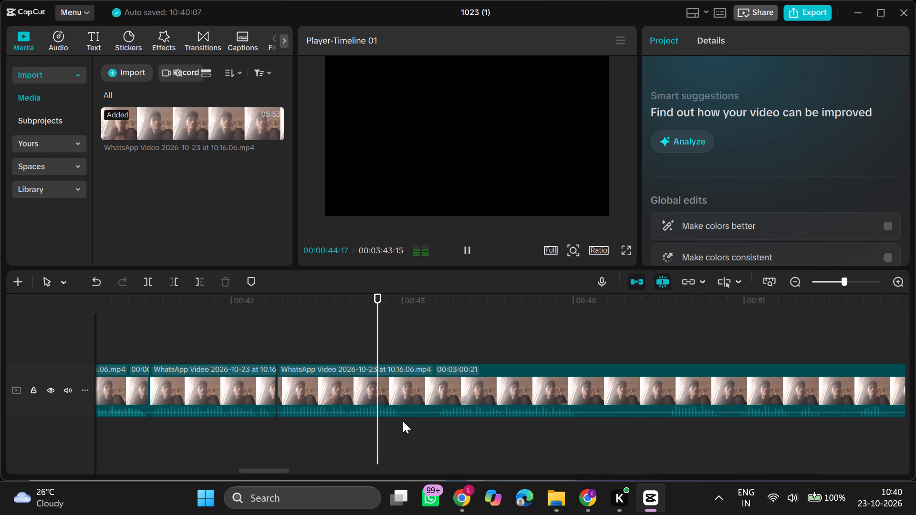
key("ctrl+b")
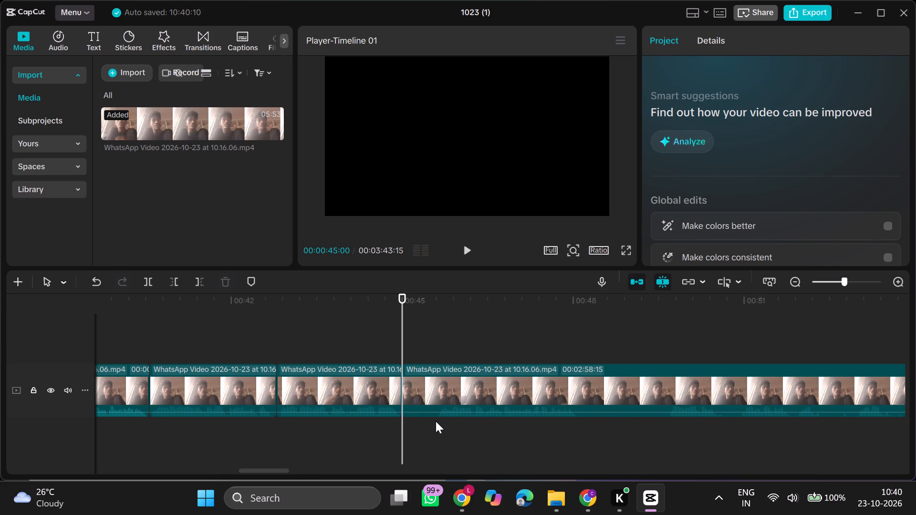
double_click(436, 421)
key("q")
Play on through the last clip and split it at 00:00:47:15.
key("space")
scroll(436, 421, "left", 1)
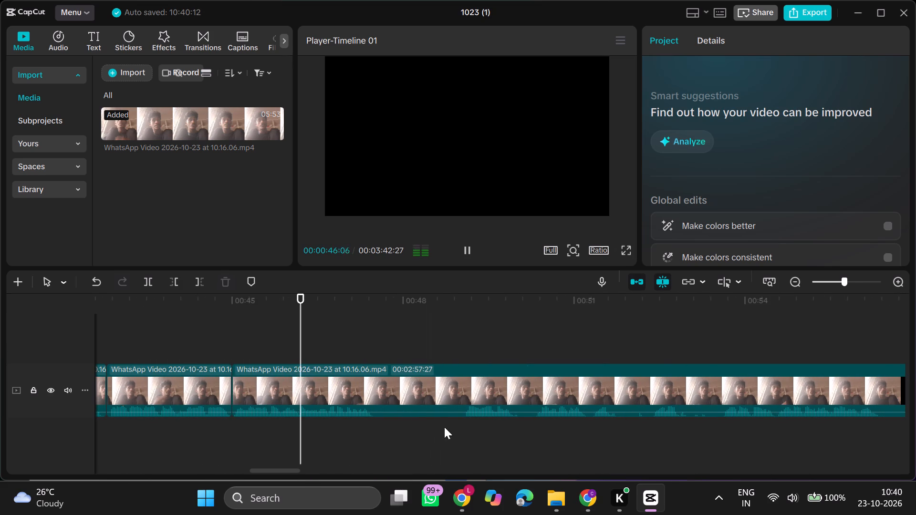
left_click(374, 419)
key("ctrl+b")
left_click(374, 419, "ctrl")
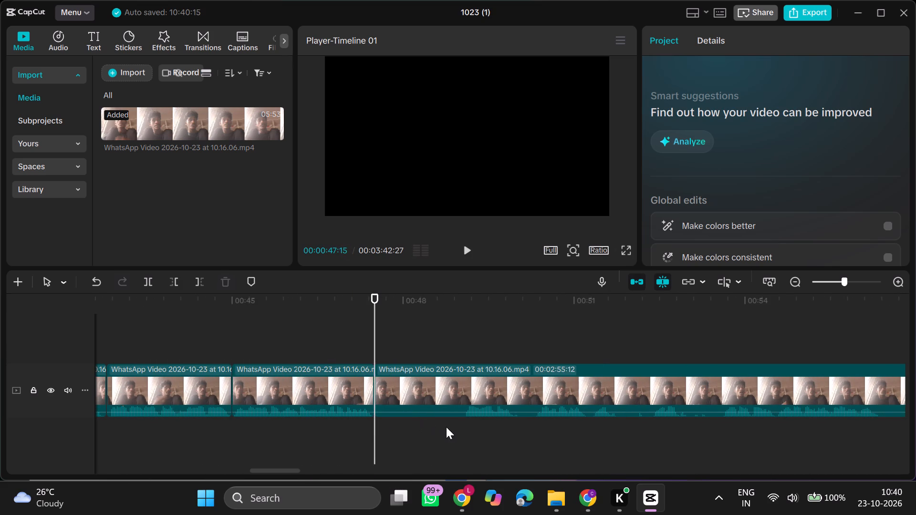
Trim the beginning of the last clip up to about 49 seconds and resume playback.
left_click(464, 423)
key("q")
key("space")
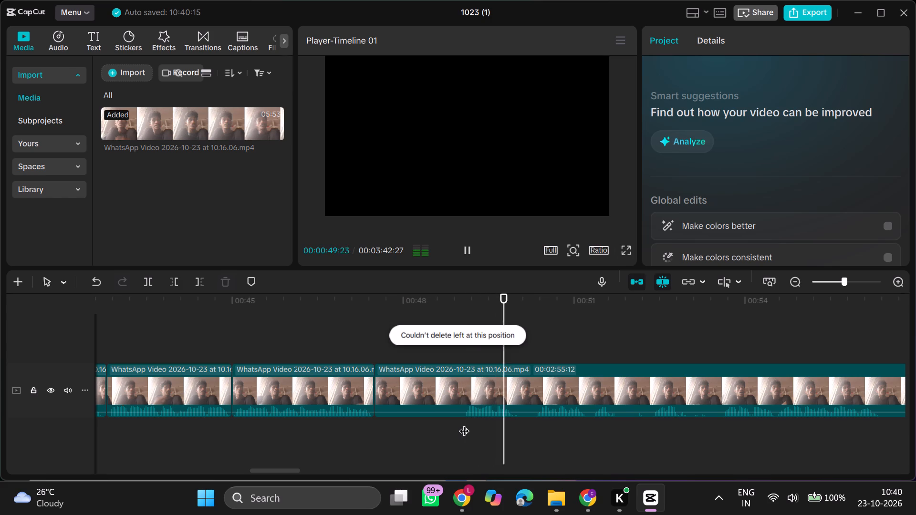
triple_click(464, 423)
key("q")
key("space")
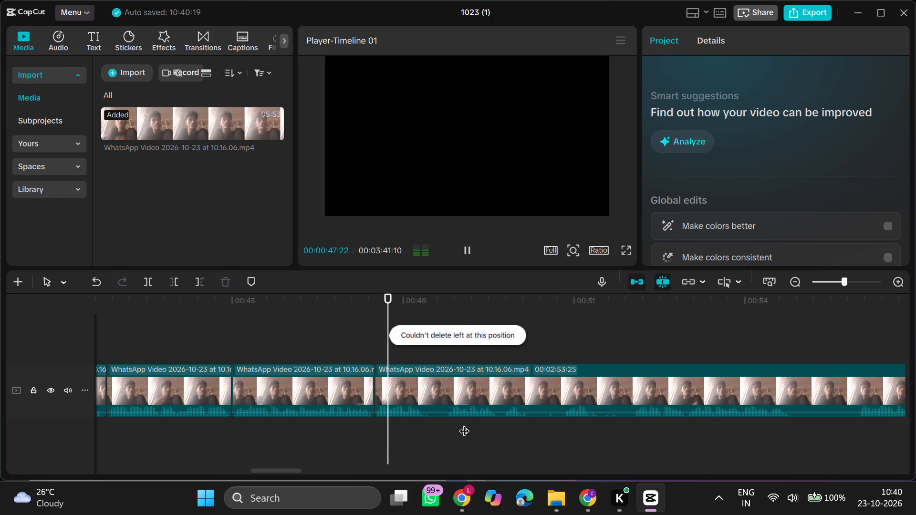
Play on through the last clip, trim its beginning up to 00:00:53:00, and resume playback.
scroll(440, 433, "left", 1)
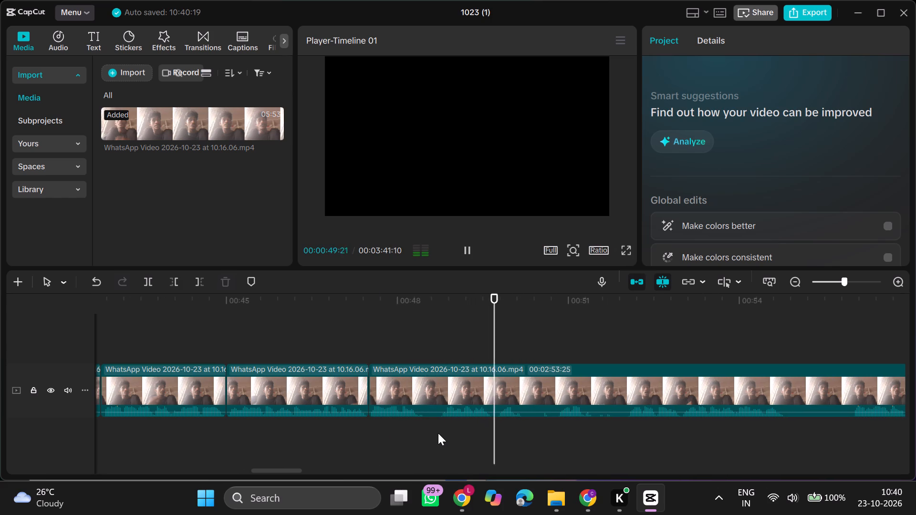
scroll(433, 425, "left", 1)
left_click(455, 422)
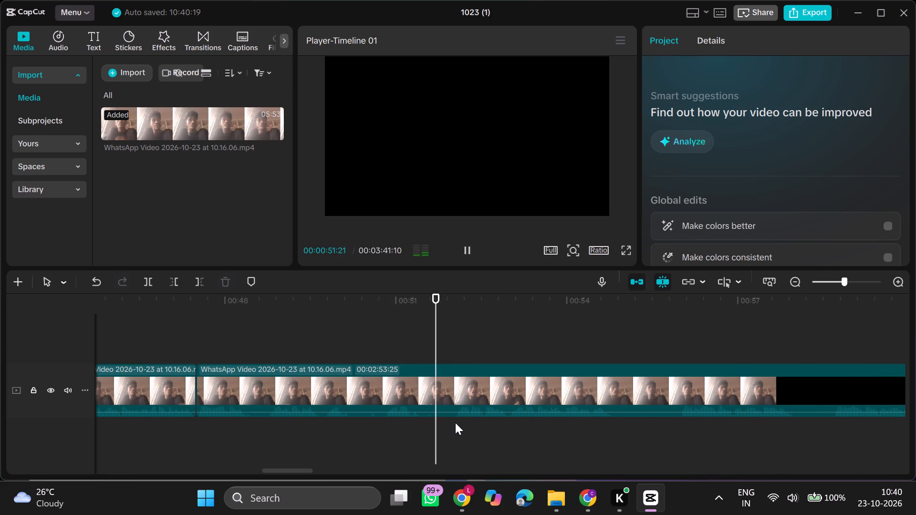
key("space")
left_click(454, 420)
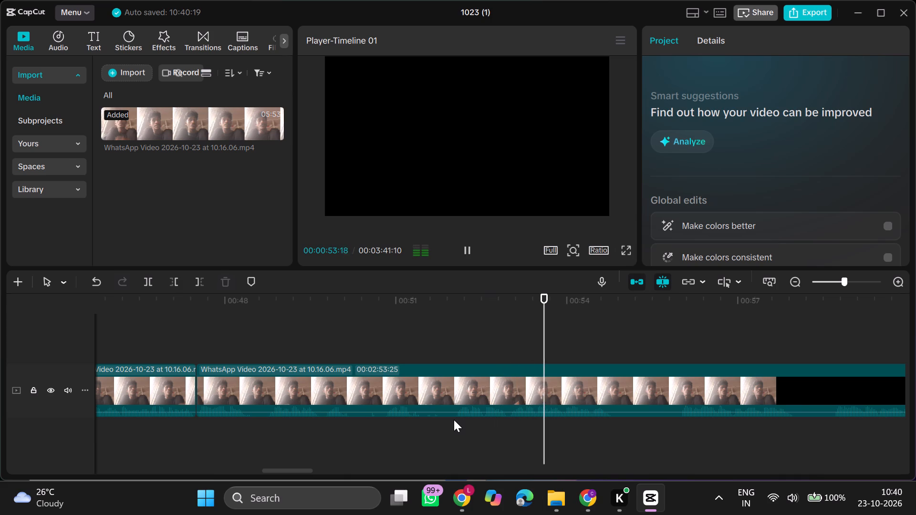
left_click(509, 419)
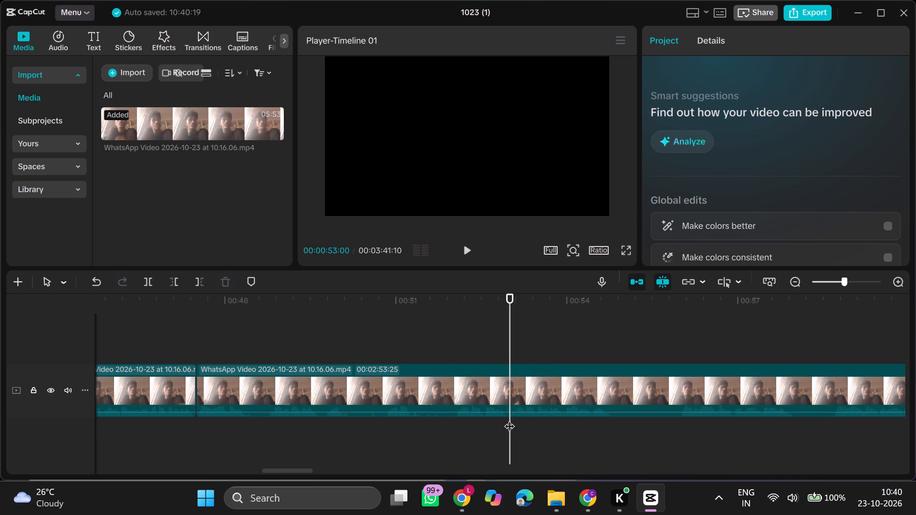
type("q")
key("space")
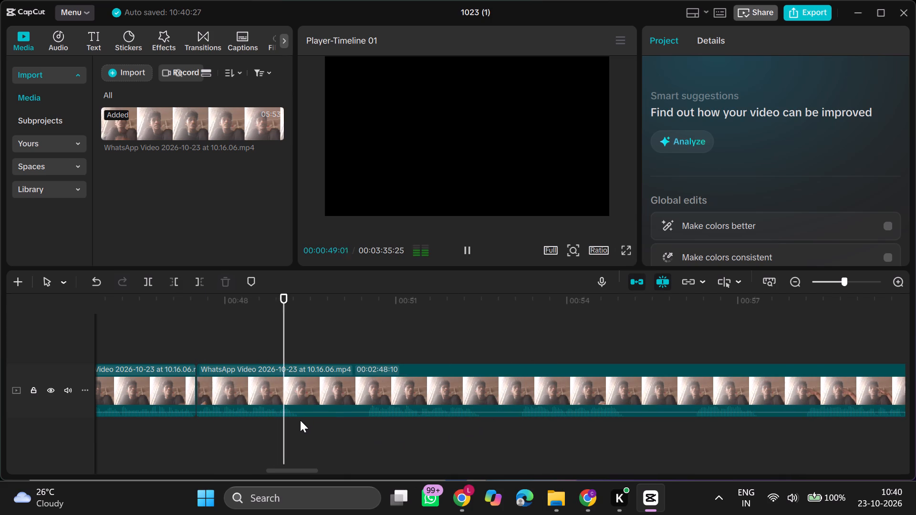
Split the last clip at 00:00:49:10 and trim the start of the part after the cut up to about 50.5 seconds.
left_click(300, 420)
key("ctrl+b")
left_click(300, 420, "ctrl")
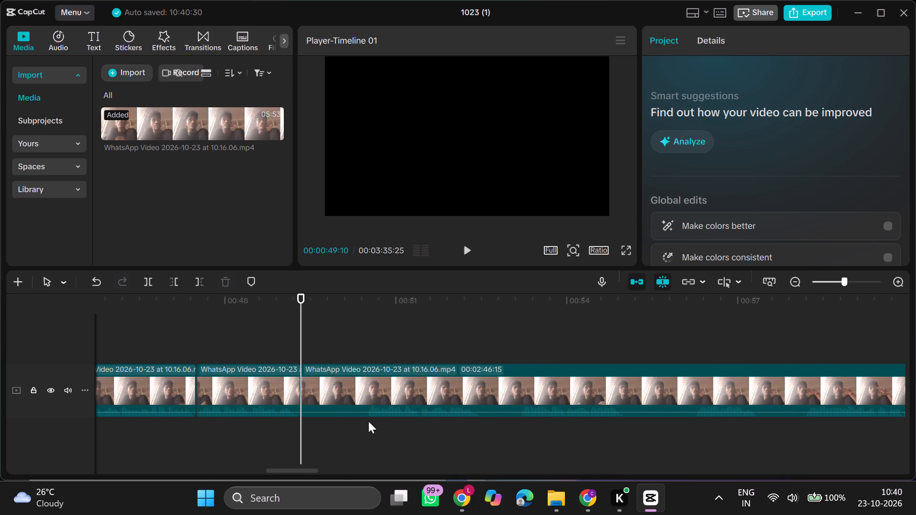
left_click(366, 421)
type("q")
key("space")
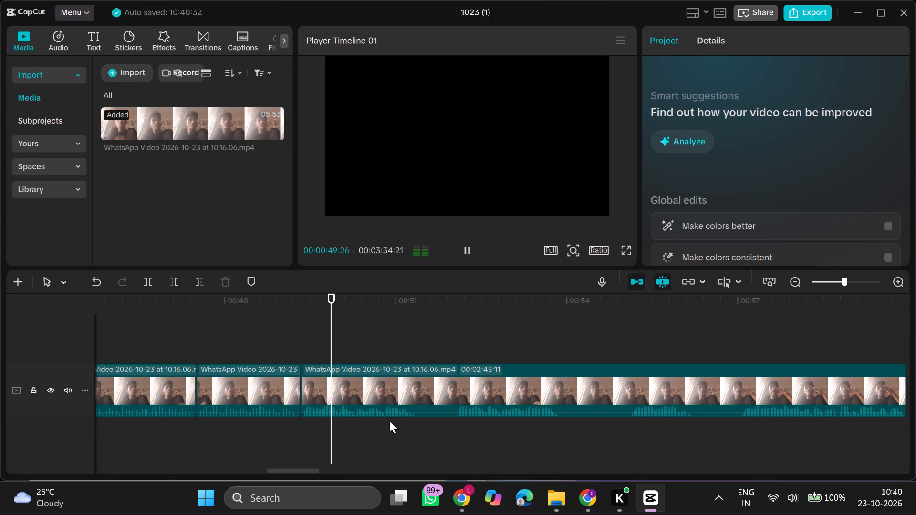
Split the last clip at 00:00:51:11 and trim the start of the part after the cut up to about 52 seconds.
left_click(417, 419)
key("ctrl+b")
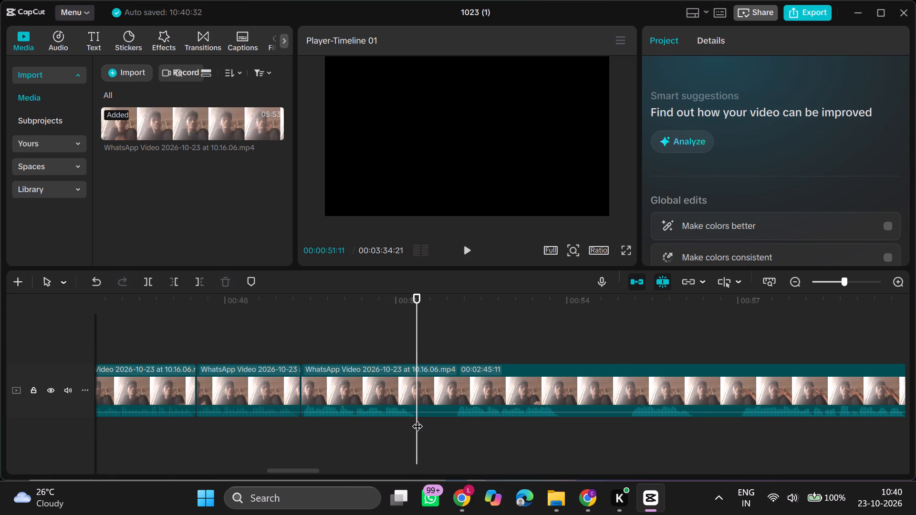
left_click(417, 419, "ctrl")
double_click(454, 423)
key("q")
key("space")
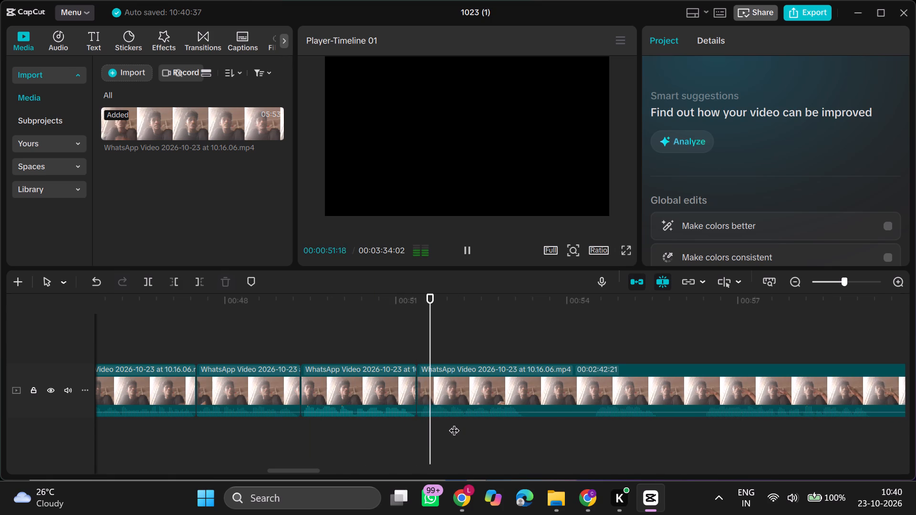
Split the last clip at about 53.2 seconds and trim the start of the part after the cut up to 00:00:54:14.
scroll(454, 423, "left", 1)
left_click(337, 418)
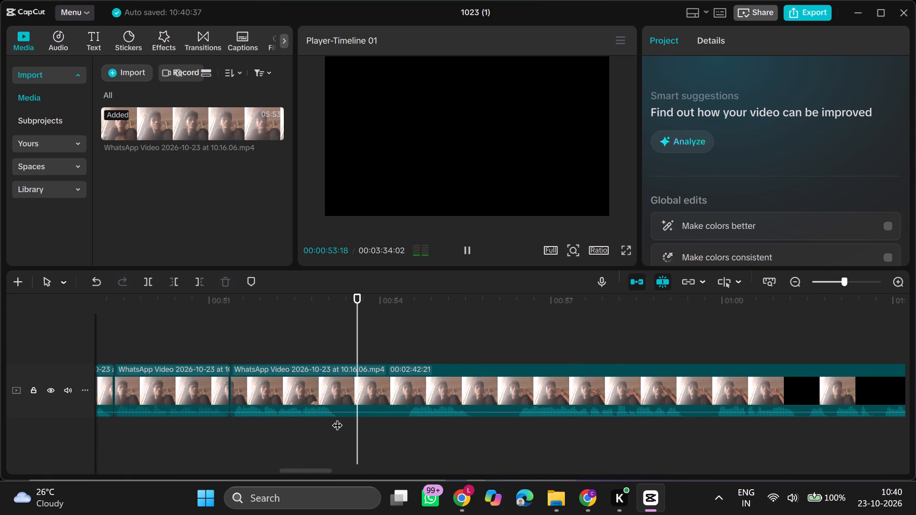
key("ctrl+b")
left_click(337, 418, "ctrl")
double_click(407, 422)
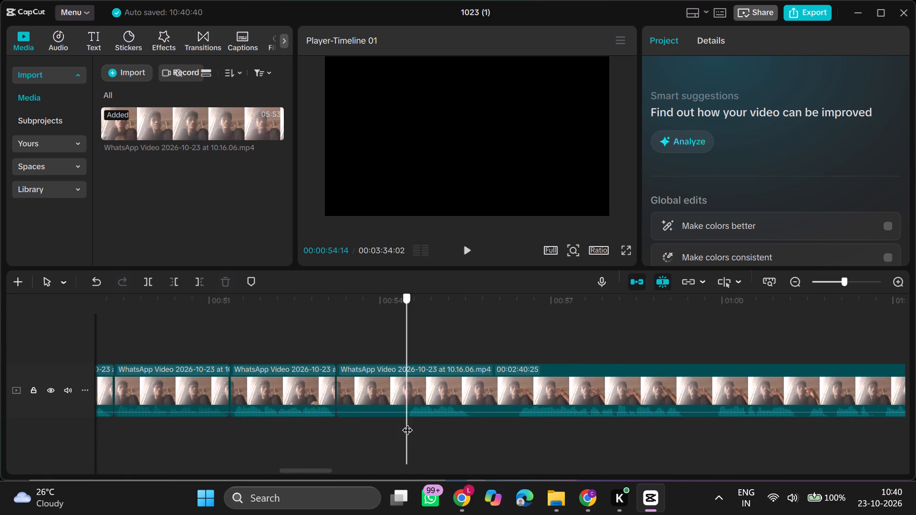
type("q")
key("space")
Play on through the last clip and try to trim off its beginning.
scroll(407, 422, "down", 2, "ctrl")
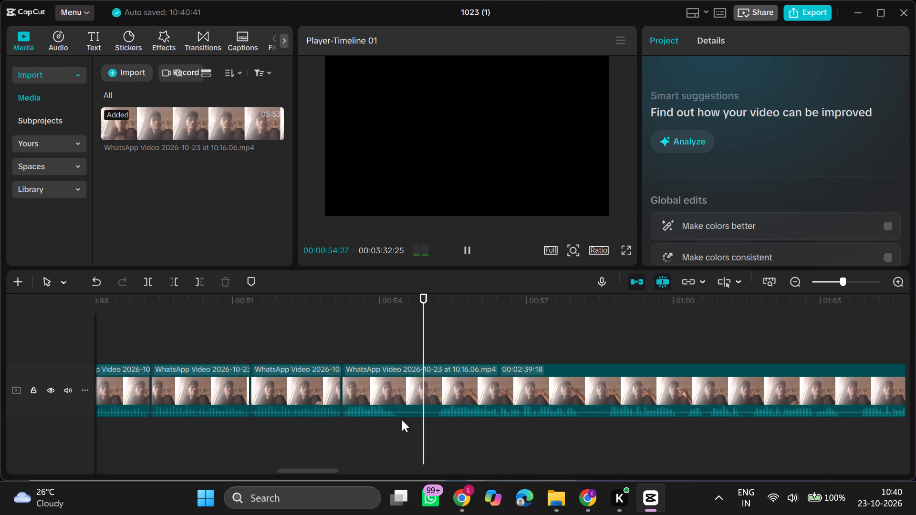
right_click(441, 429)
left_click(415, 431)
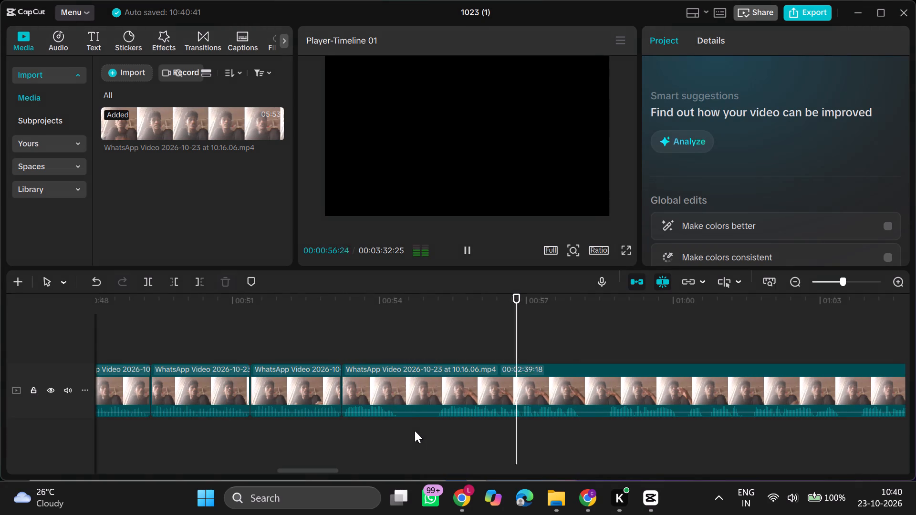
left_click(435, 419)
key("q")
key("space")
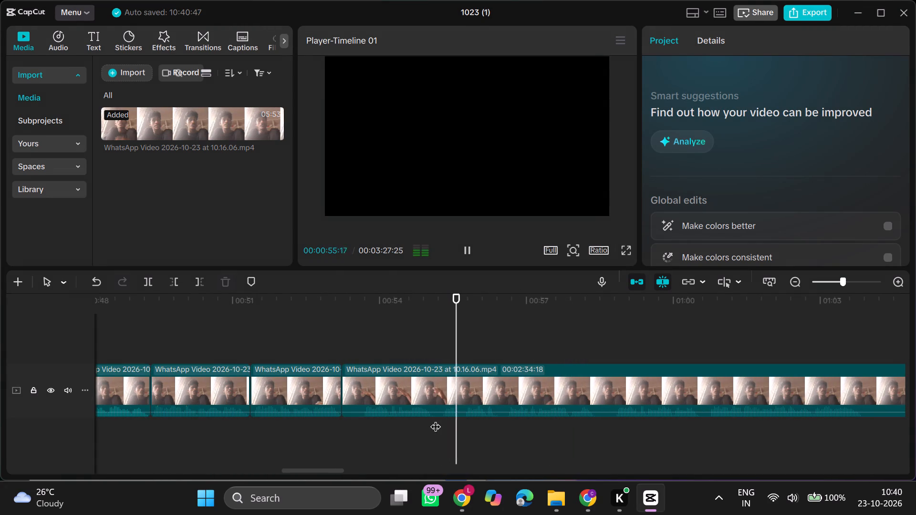
Undo the last trim, trim the start of the last clip up to 00:00:55:04 instead, and resume playback.
left_click(435, 419)
key("ctrl+z")
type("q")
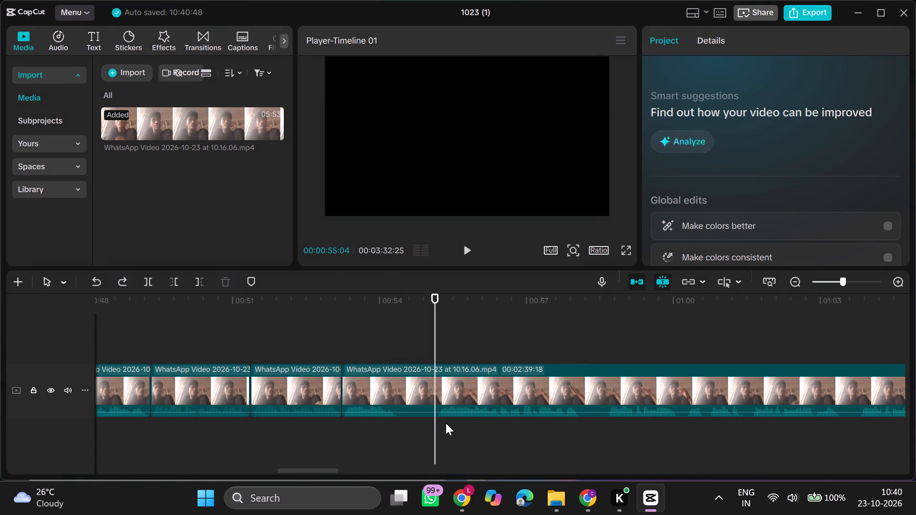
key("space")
Play on and split the last clip at 00:00:56:07.
left_click(488, 422)
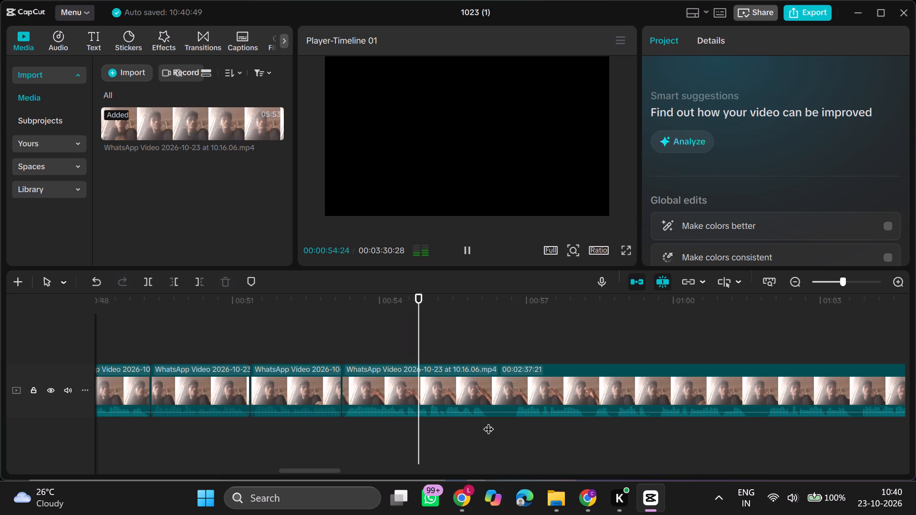
key("ctrl+b")
left_click(488, 422, "ctrl")
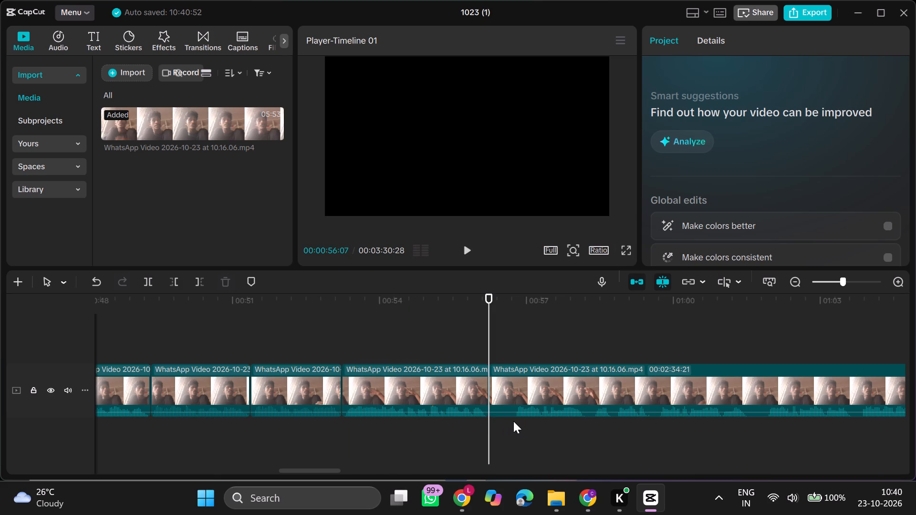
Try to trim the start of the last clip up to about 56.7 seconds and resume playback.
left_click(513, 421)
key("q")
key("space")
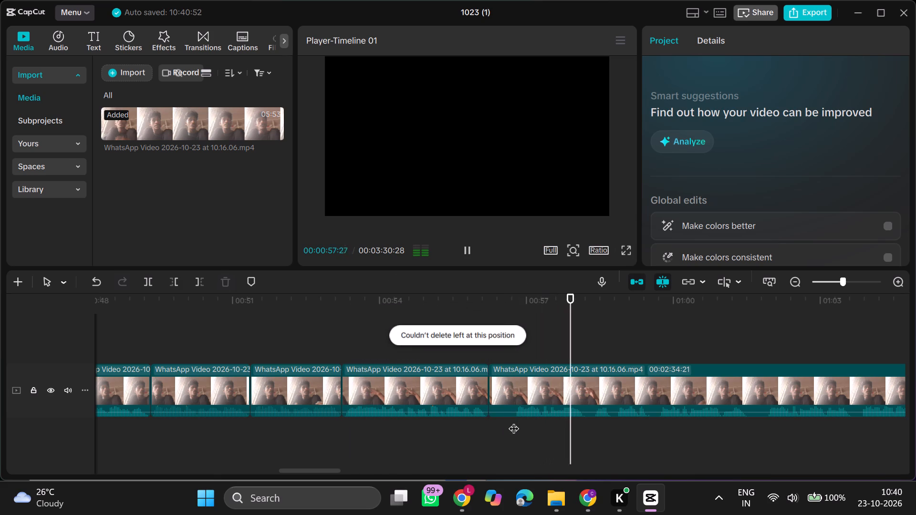
Trim the beginning of the last clip up to about 00:00:56:22.
double_click(513, 421)
key("q")
Play across the latest cut from about 54 seconds and trim the beginning of the last clip up to about 00:01:01.
left_click(390, 430)
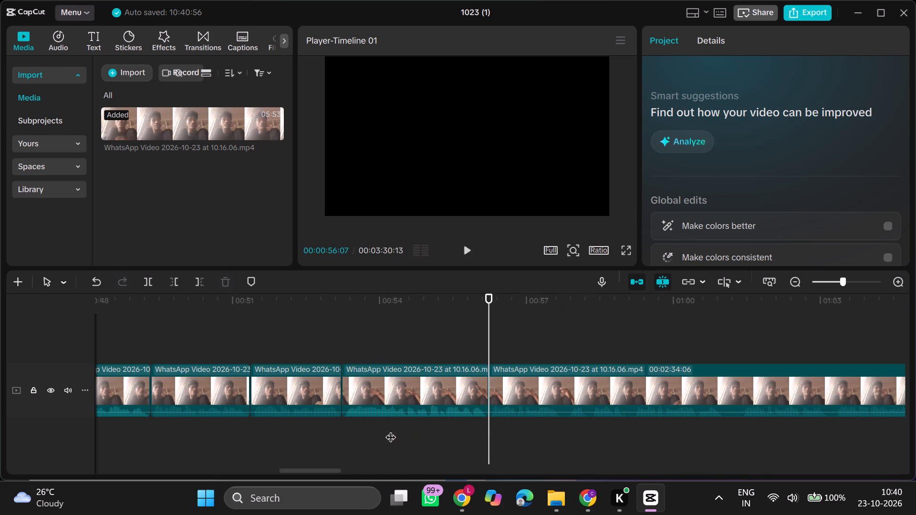
key("space")
scroll(390, 430, "down", 3, "ctrl")
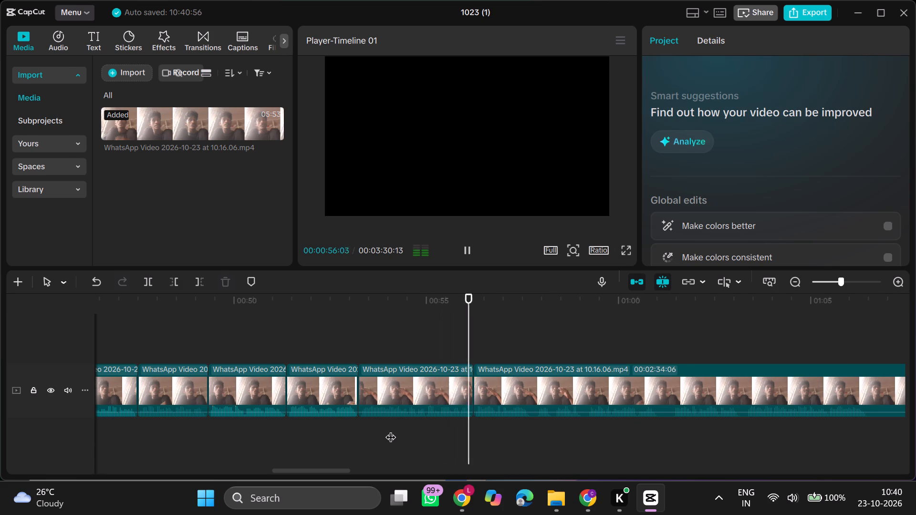
scroll(390, 430, "left", 1)
scroll(390, 430, "down", 6, "ctrl")
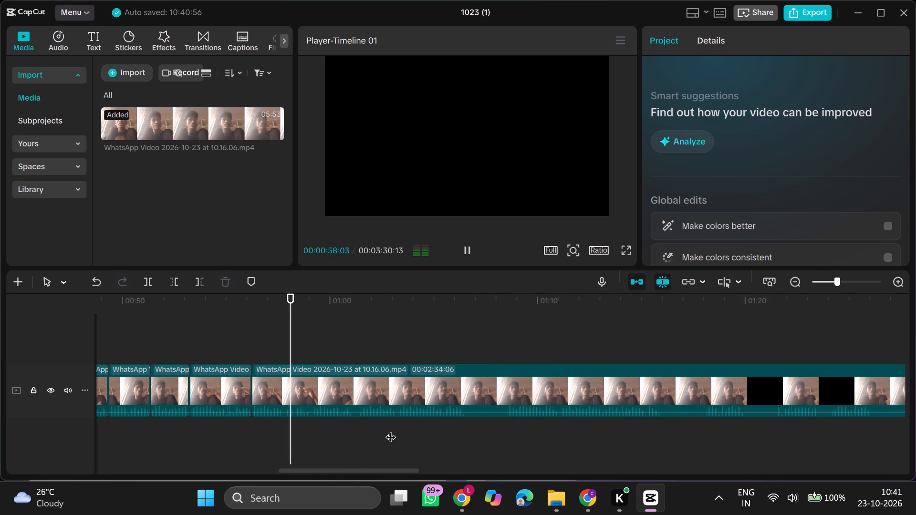
scroll(390, 430, "down", 5, "ctrl")
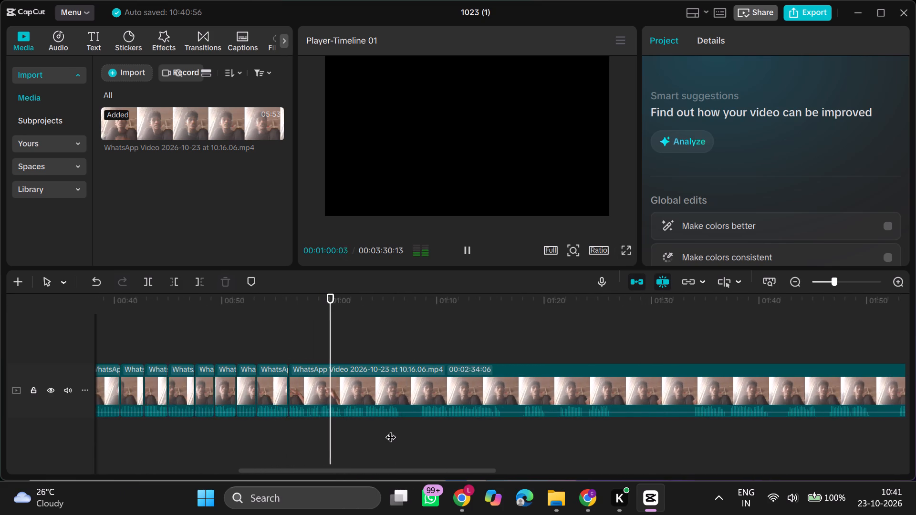
scroll(390, 430, "down", 11, "ctrl")
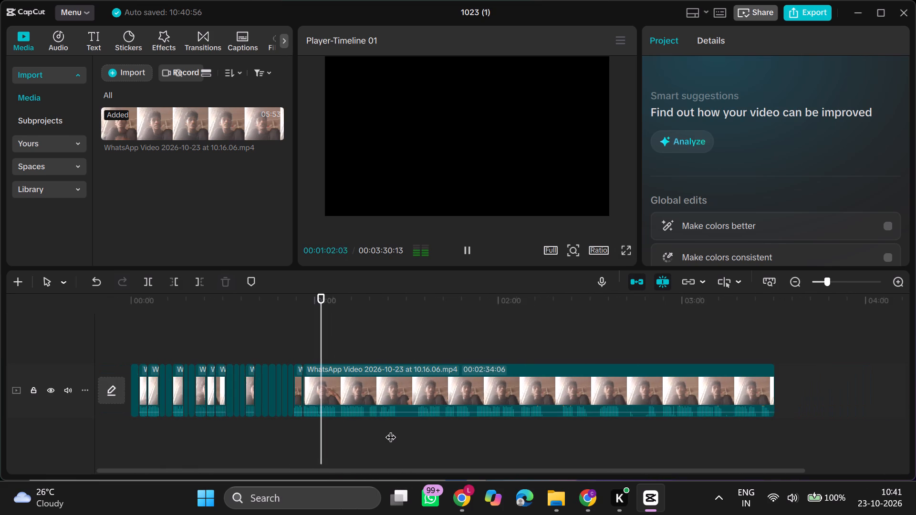
scroll(390, 430, "down", 1, "ctrl")
scroll(363, 410, "up", 17, "ctrl")
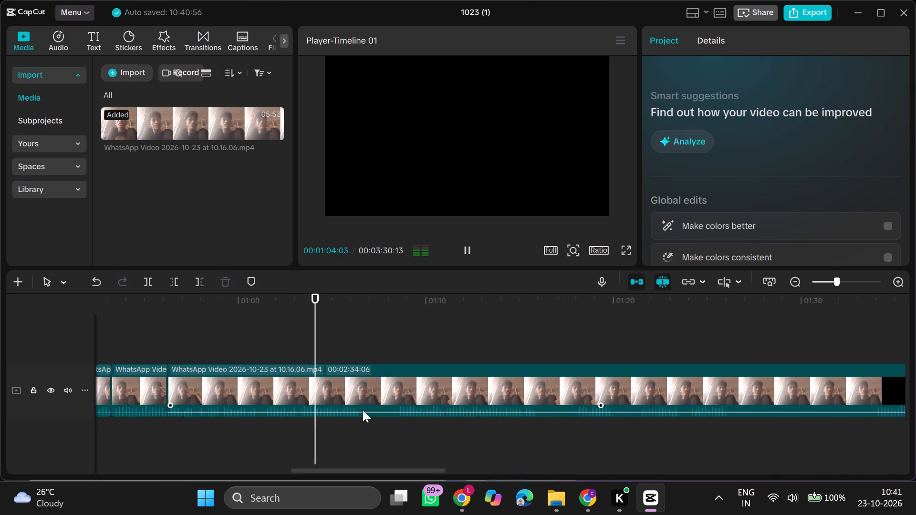
left_click(258, 421)
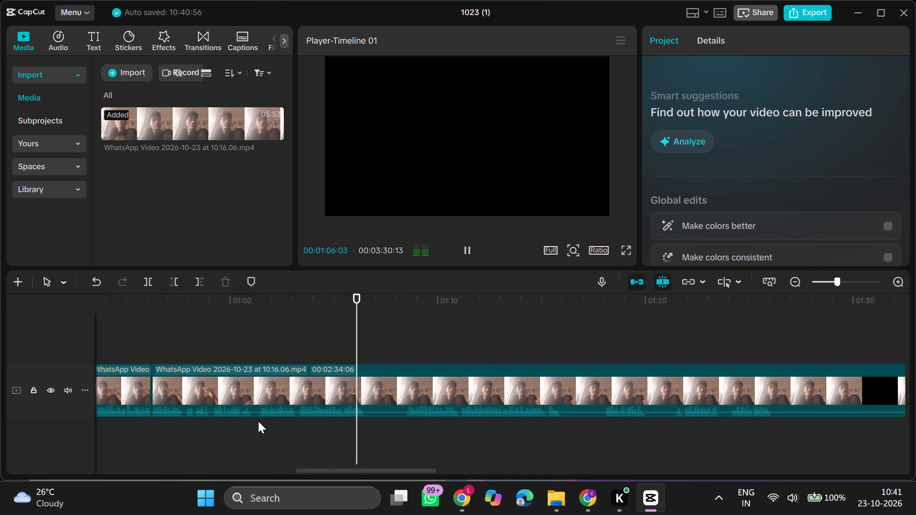
key("q")
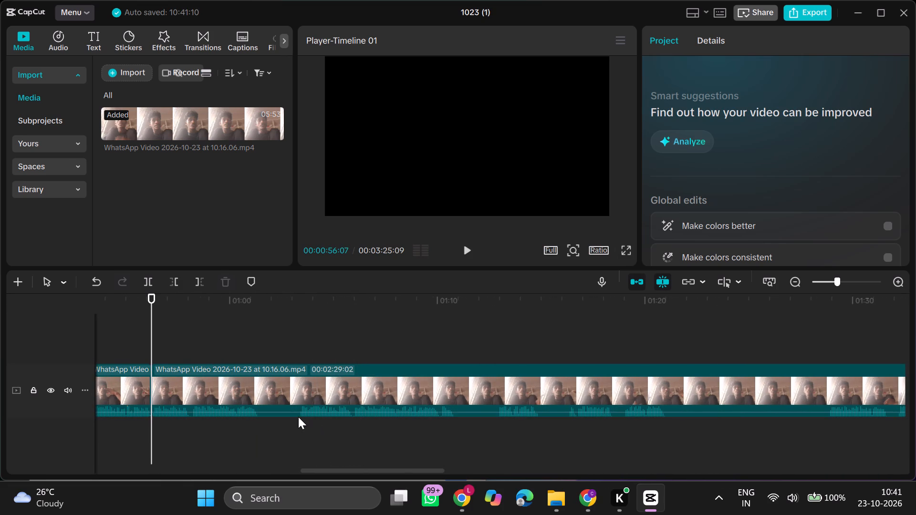
Play the last clip from 00:01:03:09 and replay it from about 00:01:00 to find the next cut point.
left_click(294, 417)
double_click(298, 425)
key("space")
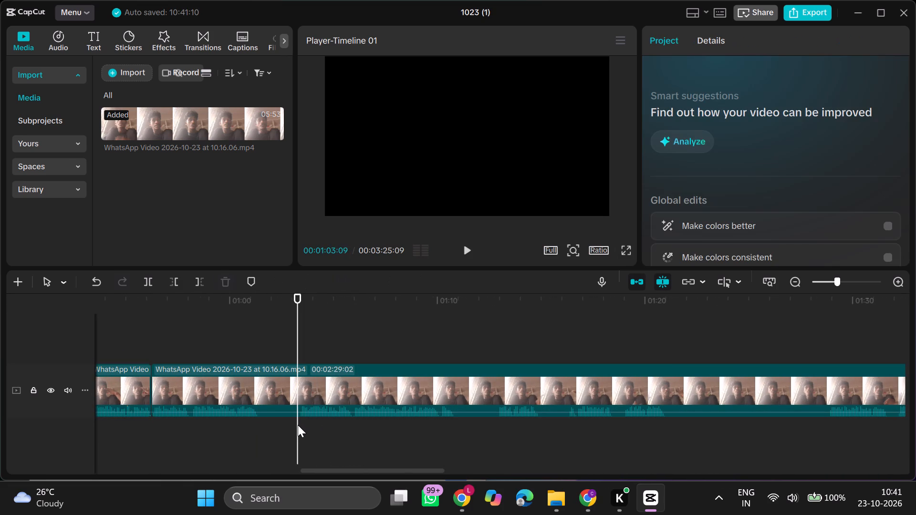
key("space")
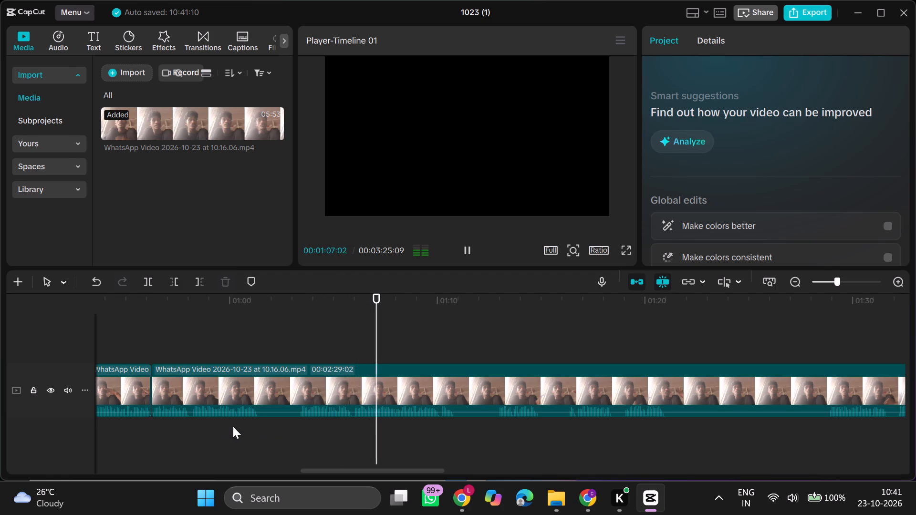
left_click(234, 426)
key("space")
key("space")
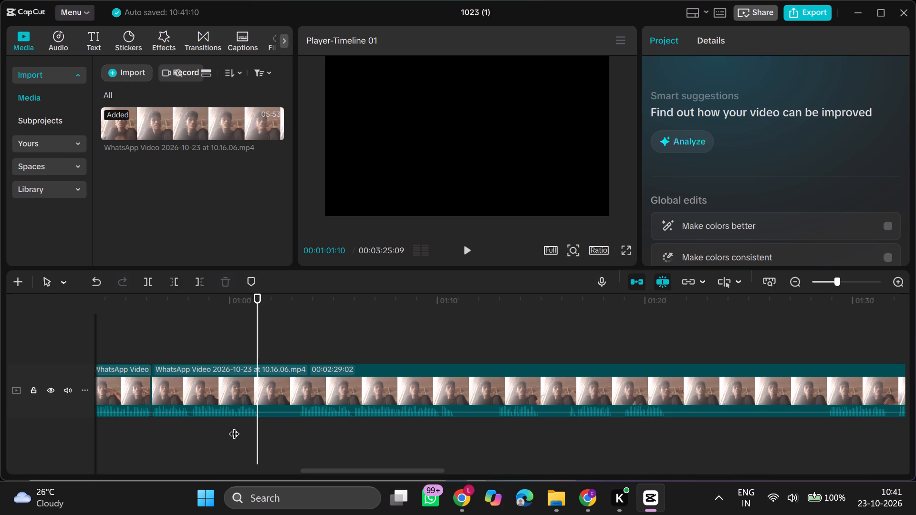
Replay the last clip from about 00:00:56 and from about 00:01:03 to find the next cut point.
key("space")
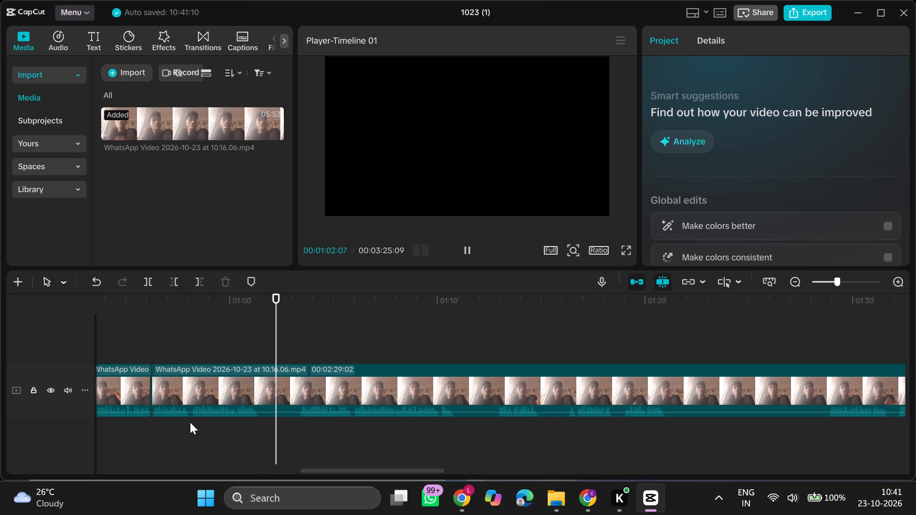
left_click(190, 422)
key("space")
scroll(190, 422, "up", 7, "ctrl")
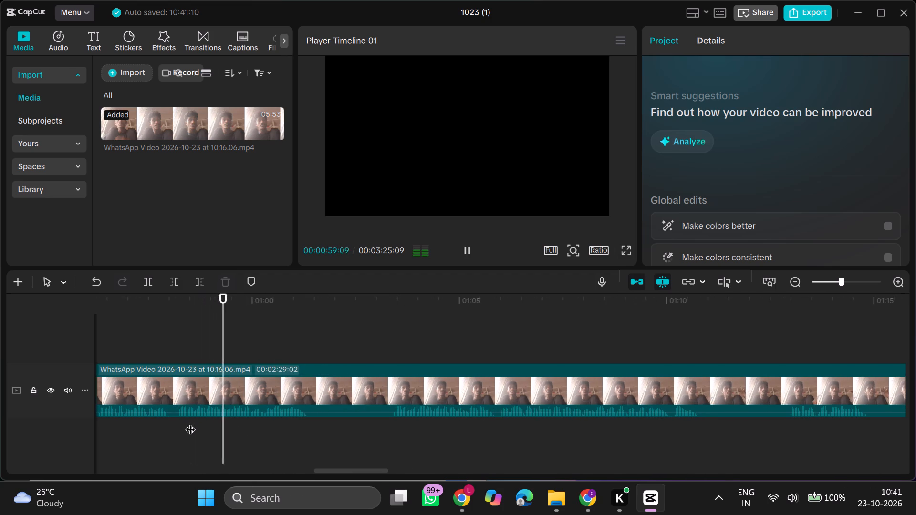
scroll(190, 422, "right", 1)
left_click(325, 425)
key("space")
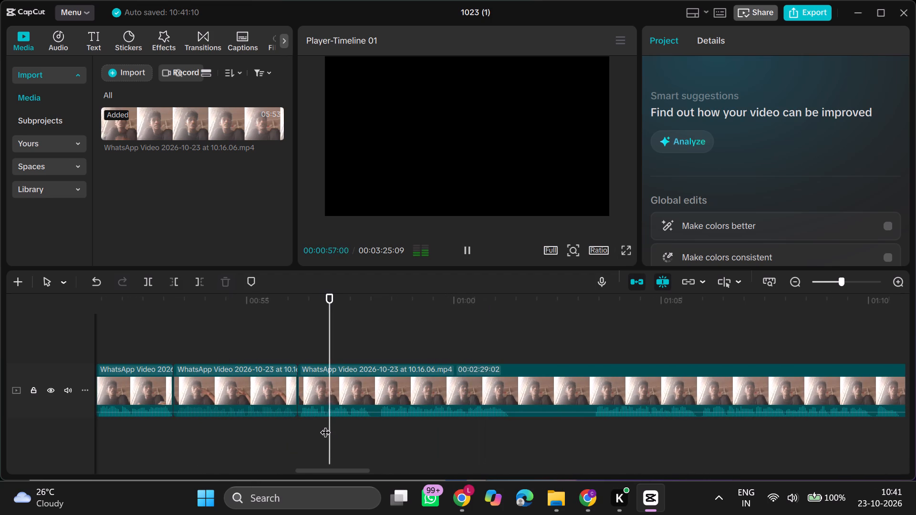
left_click(595, 427)
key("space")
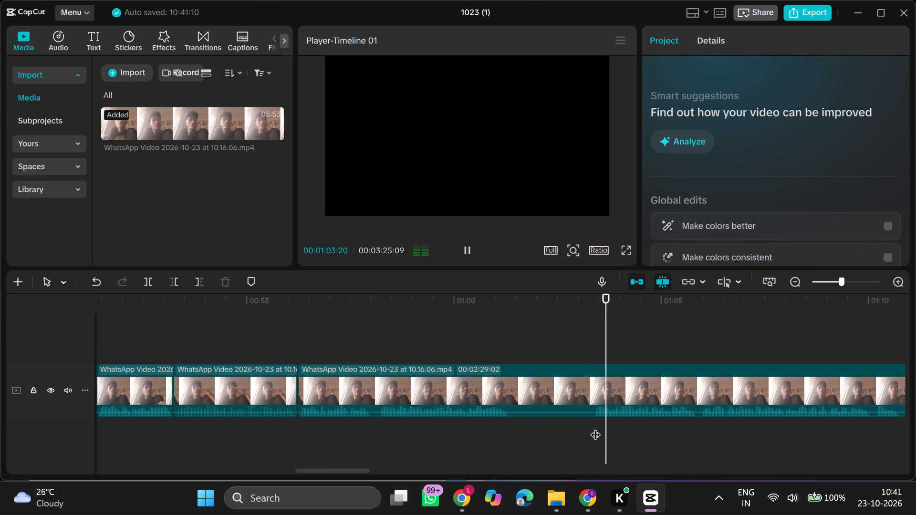
left_click(300, 424)
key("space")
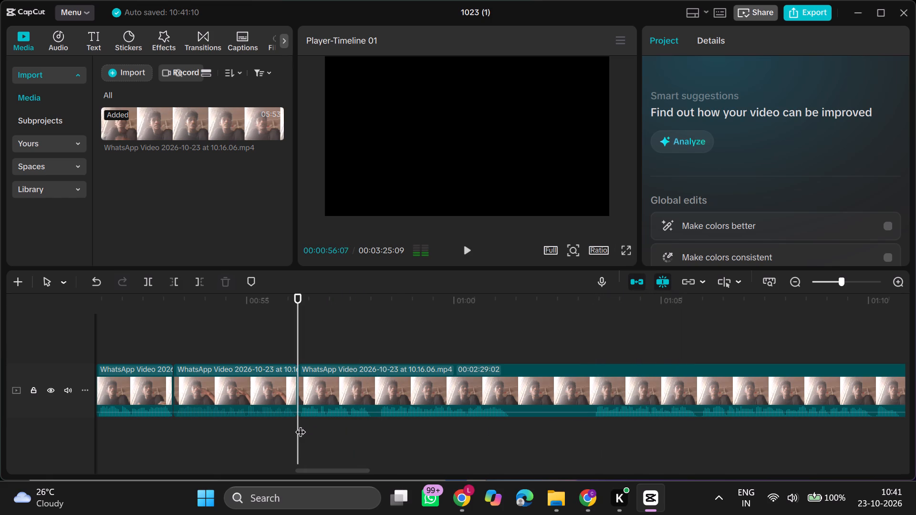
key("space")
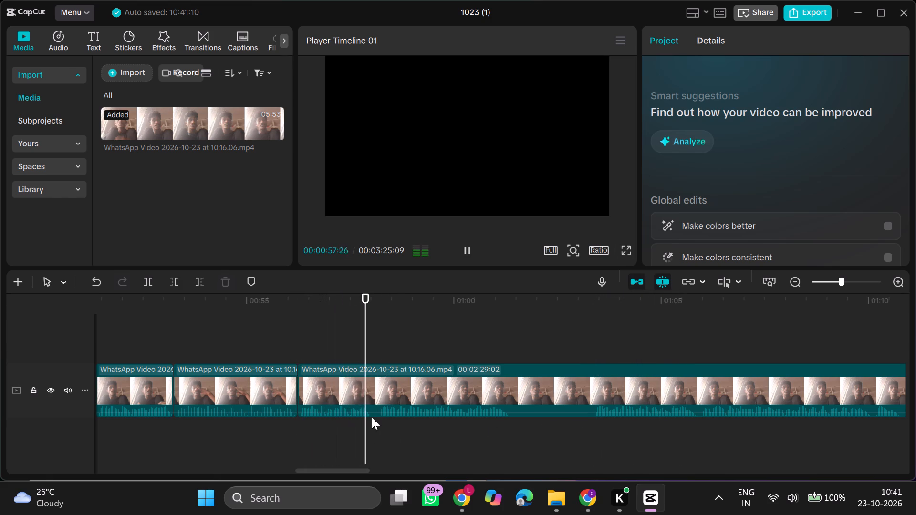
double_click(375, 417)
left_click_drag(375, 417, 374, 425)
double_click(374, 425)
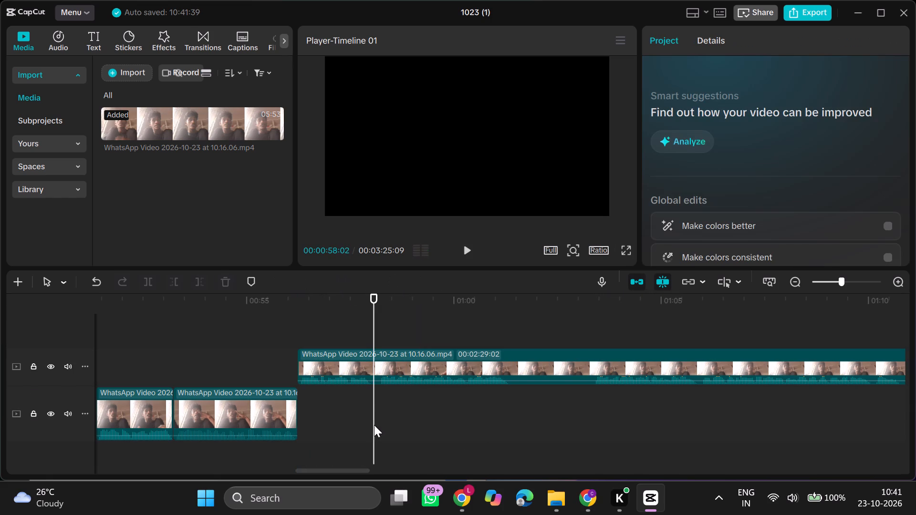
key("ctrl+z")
Split the last clip at 00:00:58:02, trim the beginning of the remainder up to about 00:01:03, and resume playback.
double_click(374, 425)
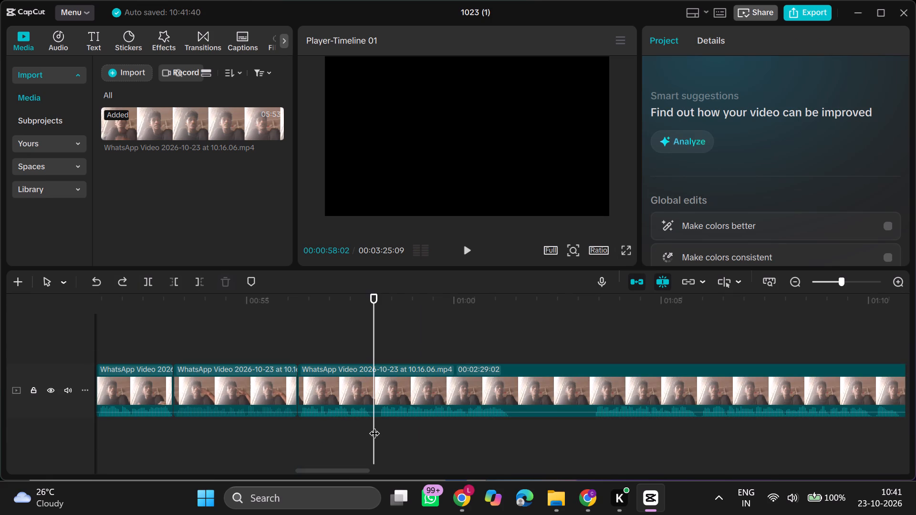
key("ctrl+b")
left_click(374, 426, "ctrl")
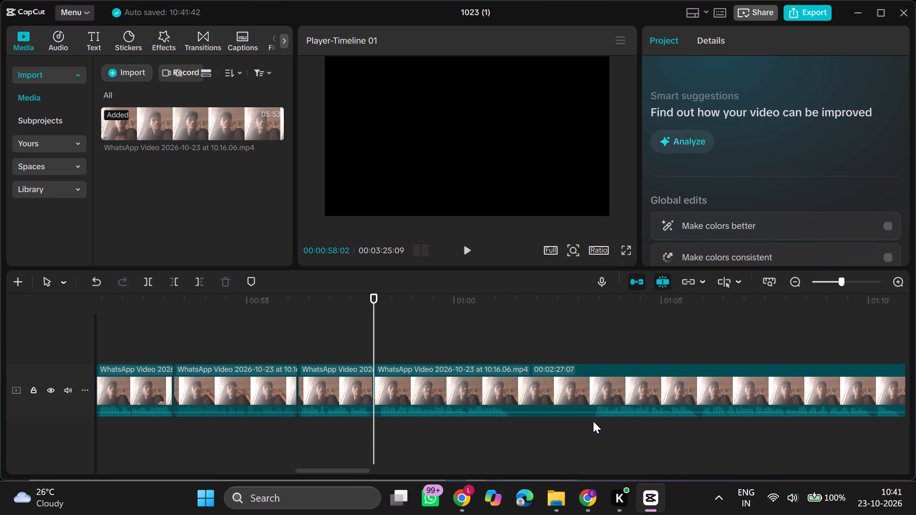
double_click(593, 421)
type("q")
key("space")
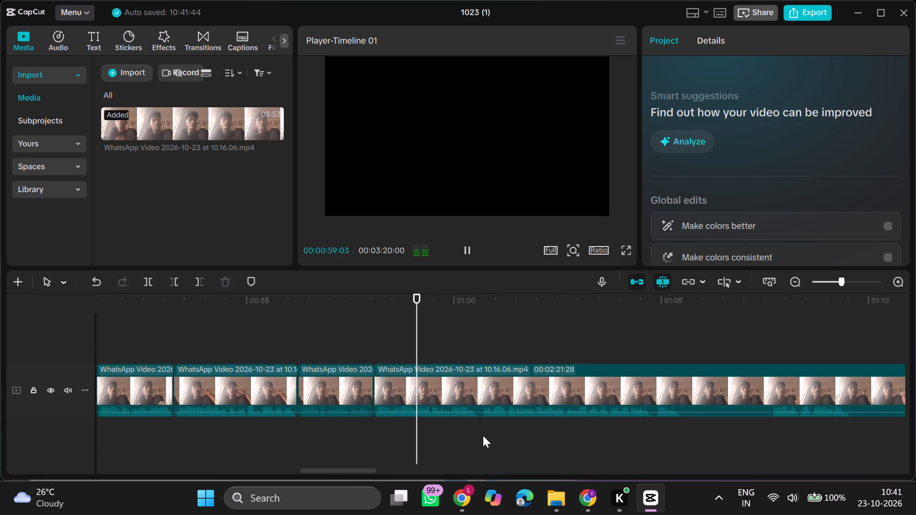
Split the last clip at 00:01:04:24, trim the beginning of the remainder up to about 00:01:07:18, and resume playback.
left_click(481, 423)
scroll(481, 423, "left", 1)
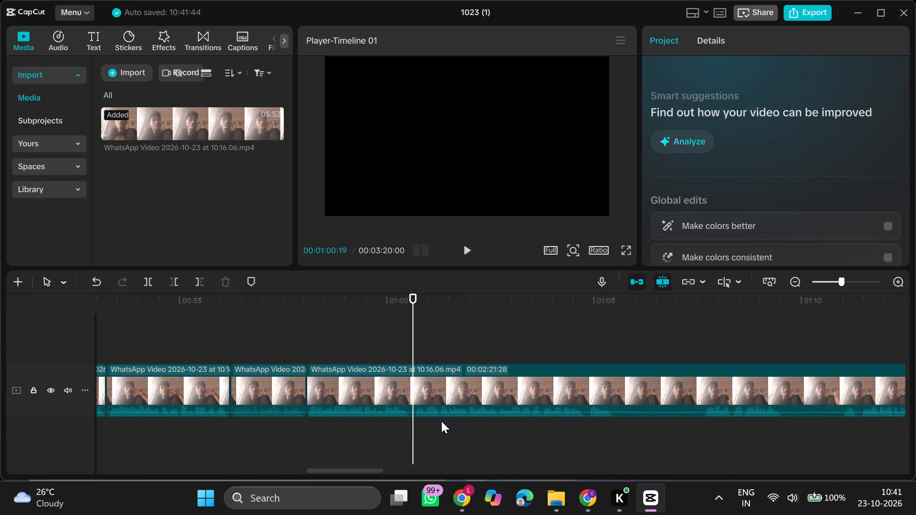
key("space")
scroll(517, 428, "left", 1)
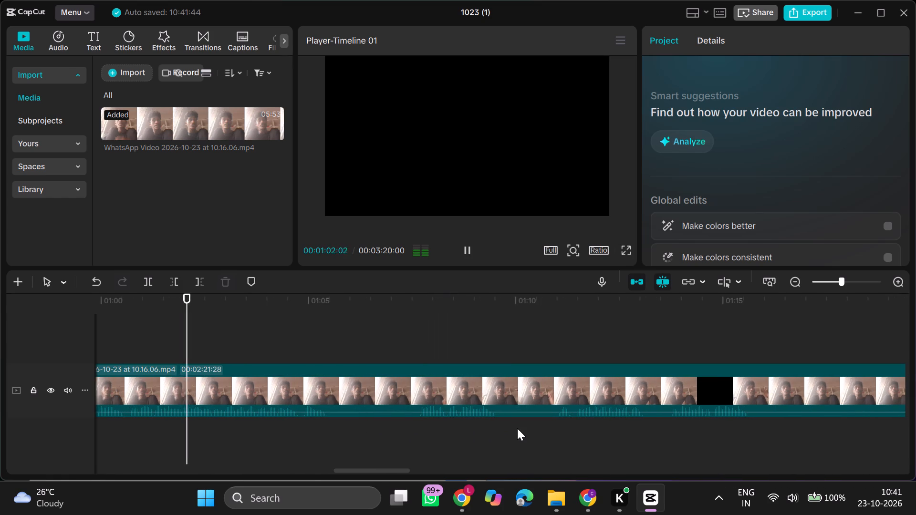
scroll(309, 426, "right", 1)
scroll(309, 426, "down", 2, "ctrl")
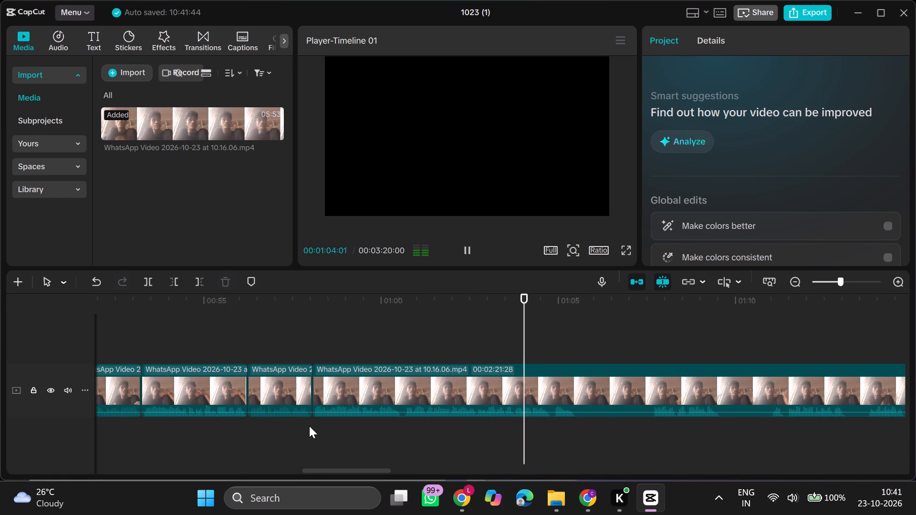
left_click(550, 422)
left_click(550, 422)
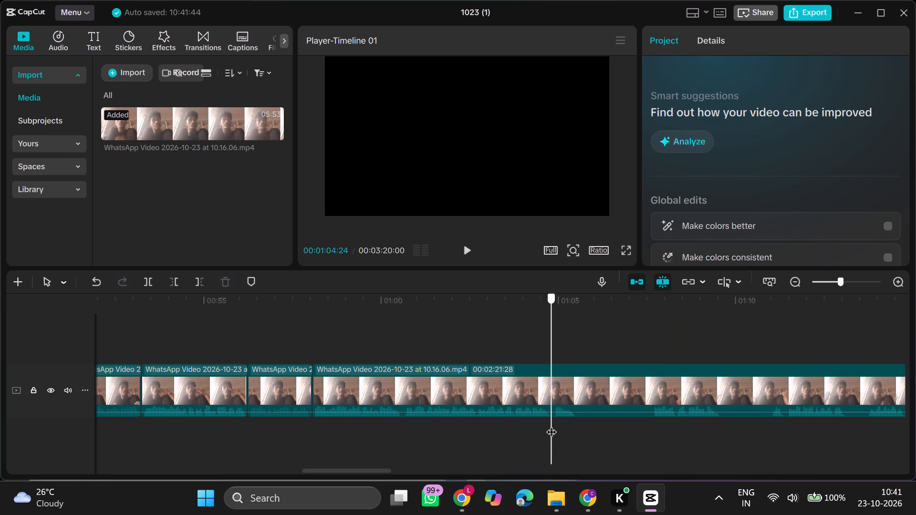
key("ctrl+b")
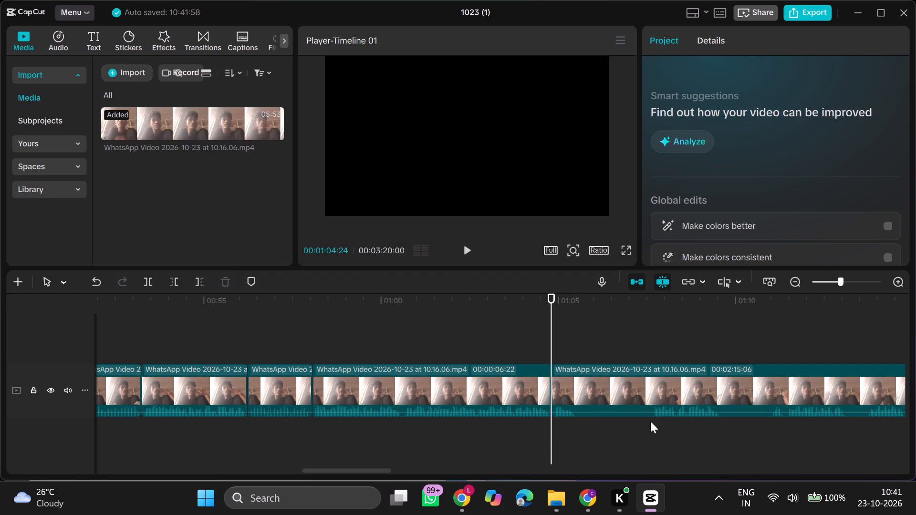
left_click(650, 421)
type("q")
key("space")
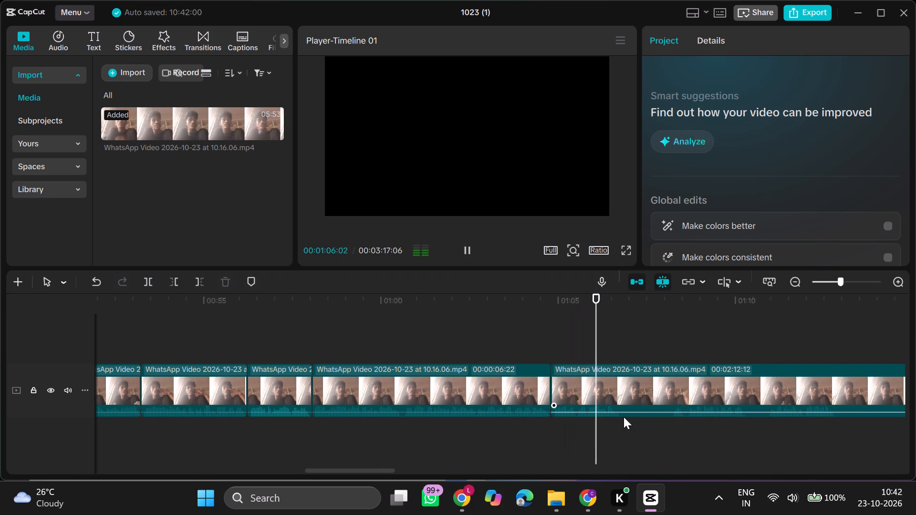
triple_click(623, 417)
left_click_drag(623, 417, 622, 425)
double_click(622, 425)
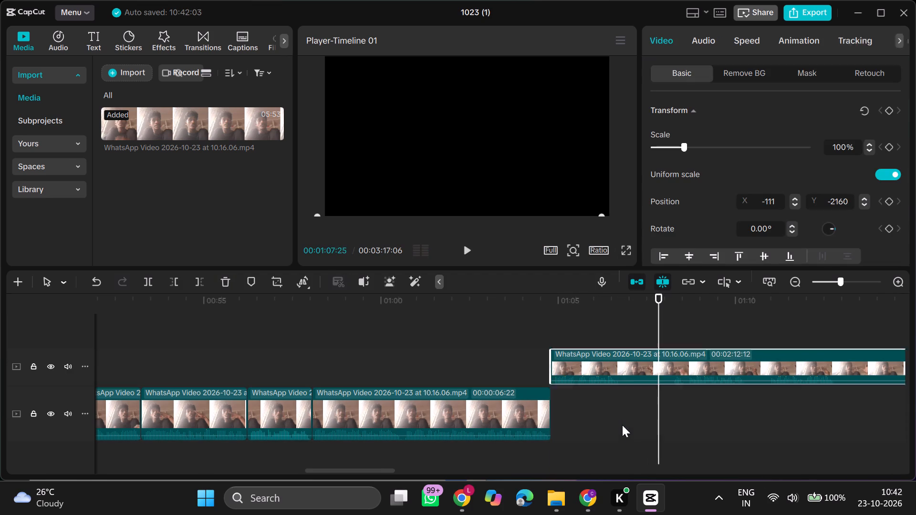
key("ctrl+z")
Split the last clip at 00:01:06:24.
left_click(622, 431)
key("ctrl+b")
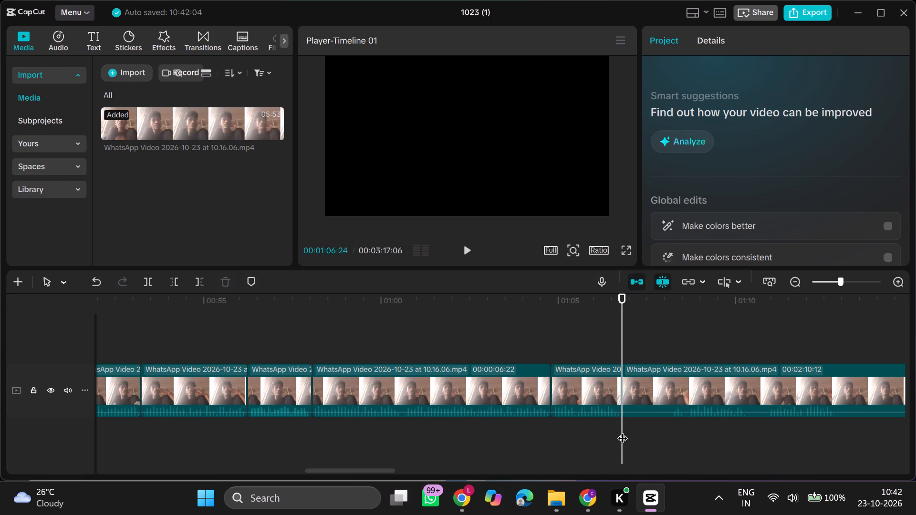
Play the last clip at several points between about 00:01:08 and 00:01:23, and replay across the latest cut, to find the next wanted part.
left_click(667, 421)
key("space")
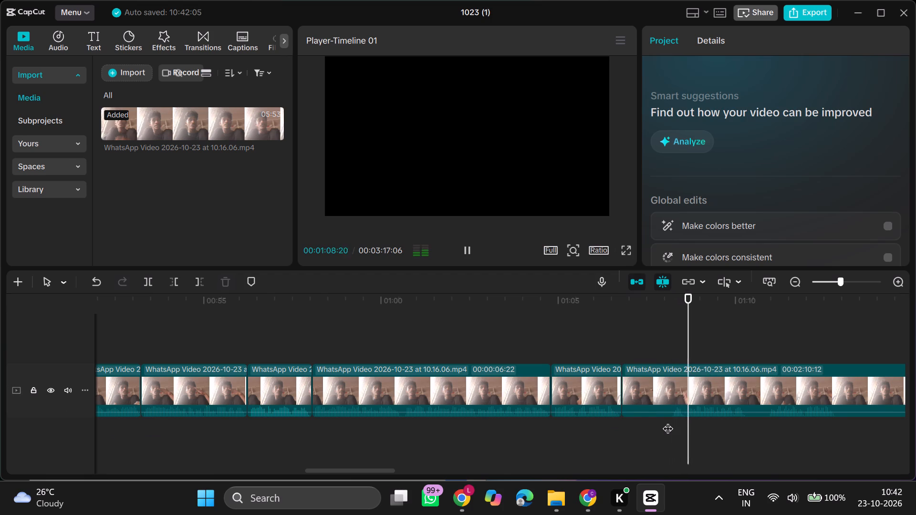
scroll(667, 421, "left", 1)
scroll(667, 421, "down", 1, "ctrl")
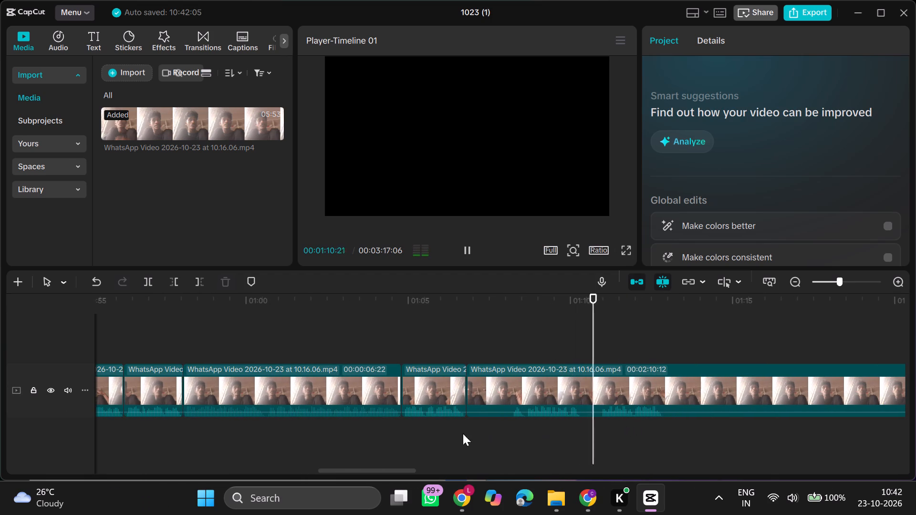
left_click(426, 428)
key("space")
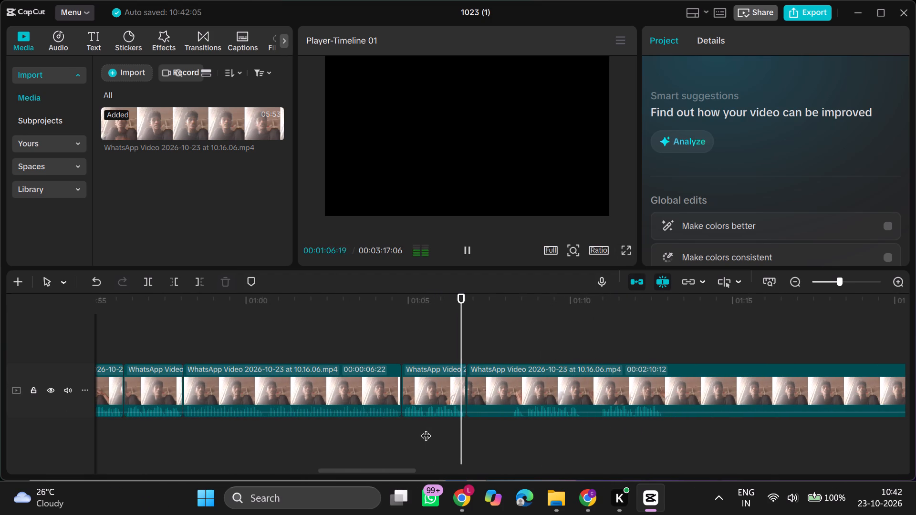
left_click(603, 424)
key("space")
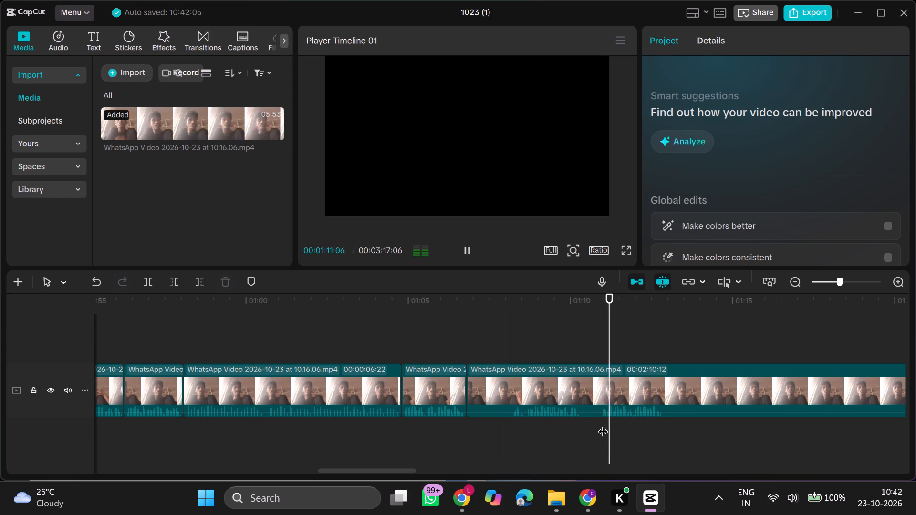
left_click(601, 422)
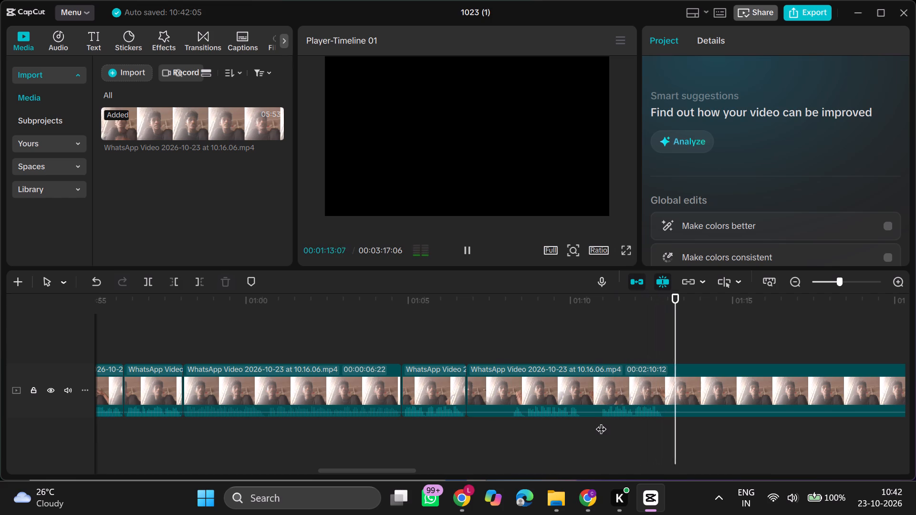
left_click(409, 428)
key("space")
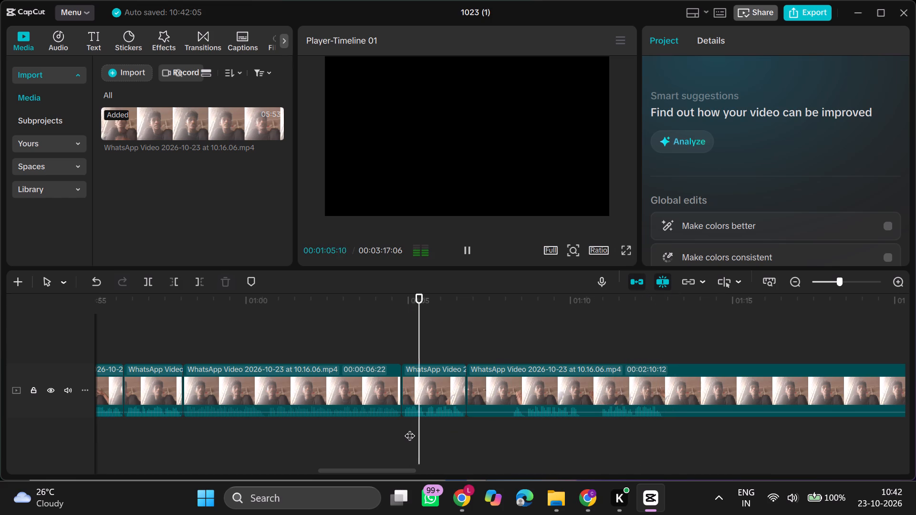
scroll(409, 428, "left", 1)
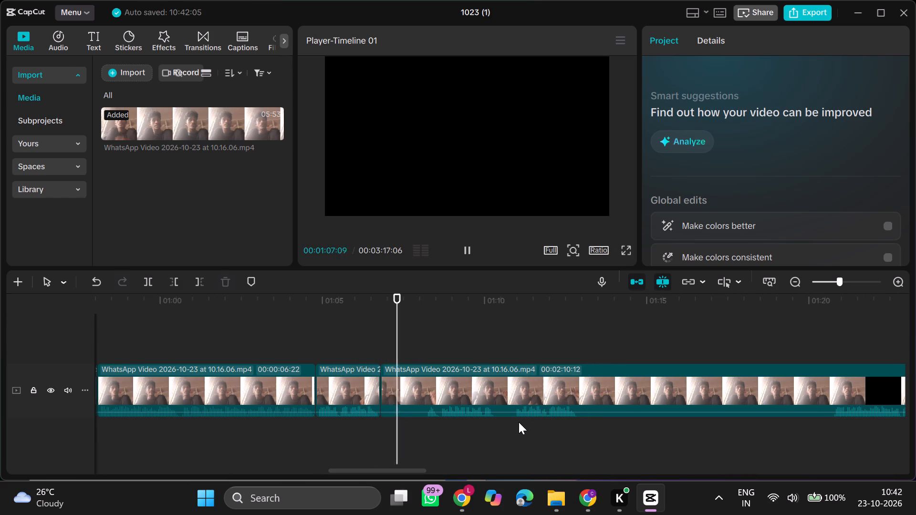
left_click(519, 422)
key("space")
scroll(519, 422, "left", 1)
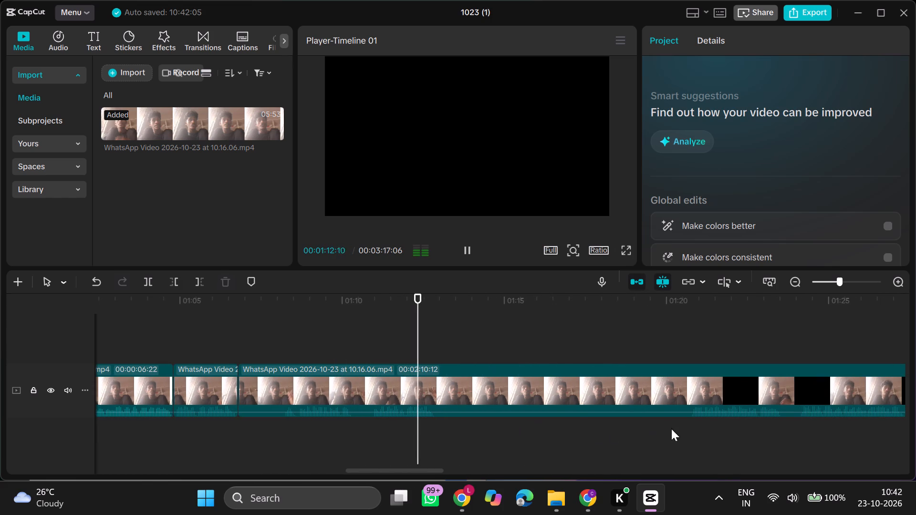
left_click(688, 425)
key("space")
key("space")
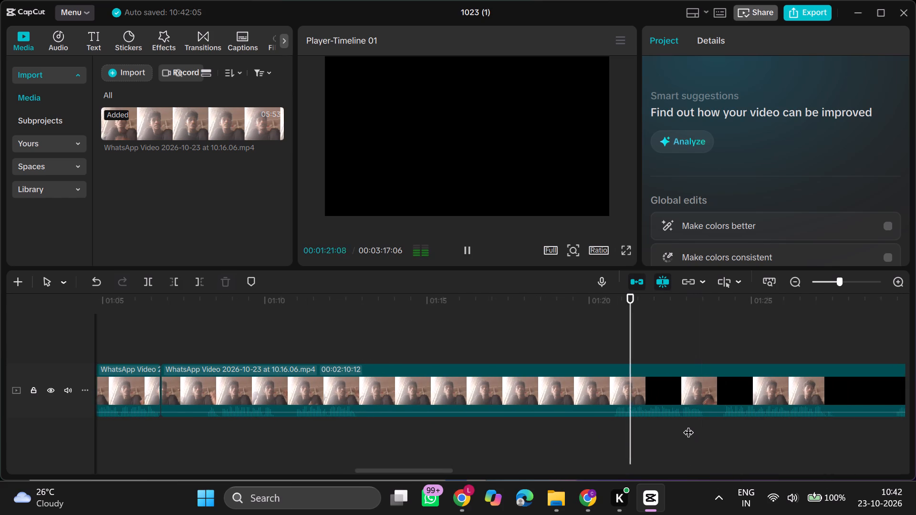
Trim the beginning of the last clip up to about 00:01:11.
left_click(291, 425)
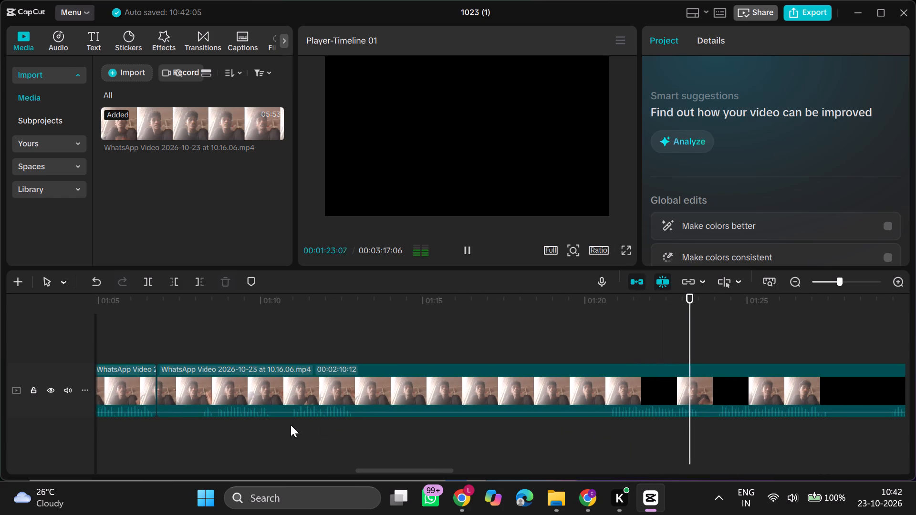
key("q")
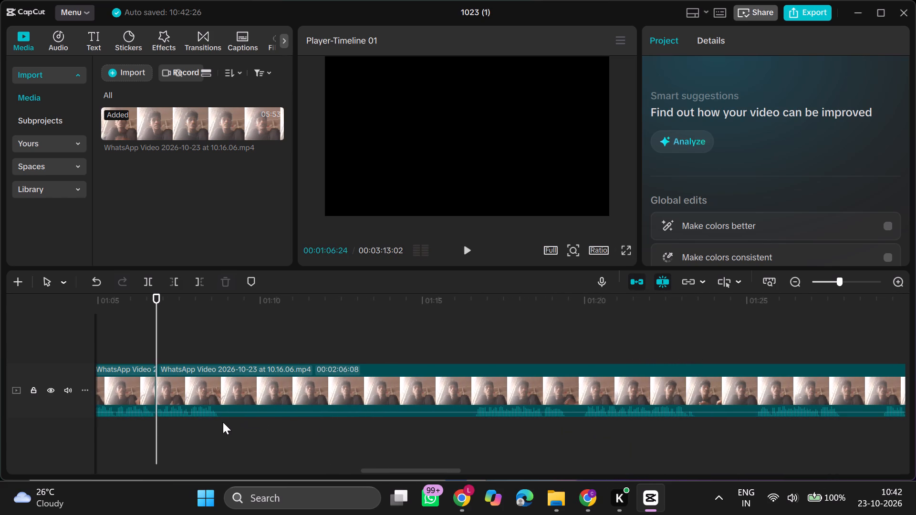
Split the last clip at 00:01:08:23, where its first spoken part ends.
left_click(220, 420)
key("ctrl+b")
left_click(220, 420, "ctrl")
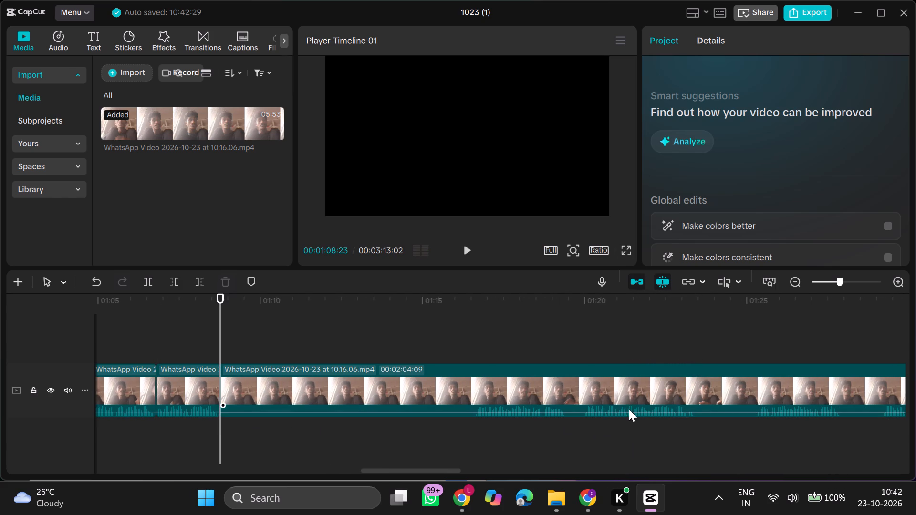
Play sections of the last clip from about 00:01:20, 00:01:25 and 00:01:29 to check which speech to keep.
left_click(580, 421)
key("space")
scroll(580, 421, "left", 1)
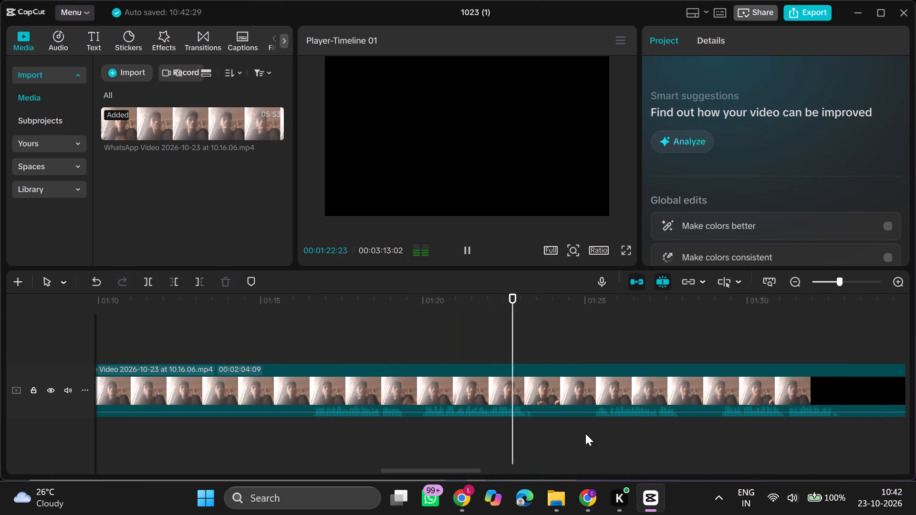
left_click(595, 423)
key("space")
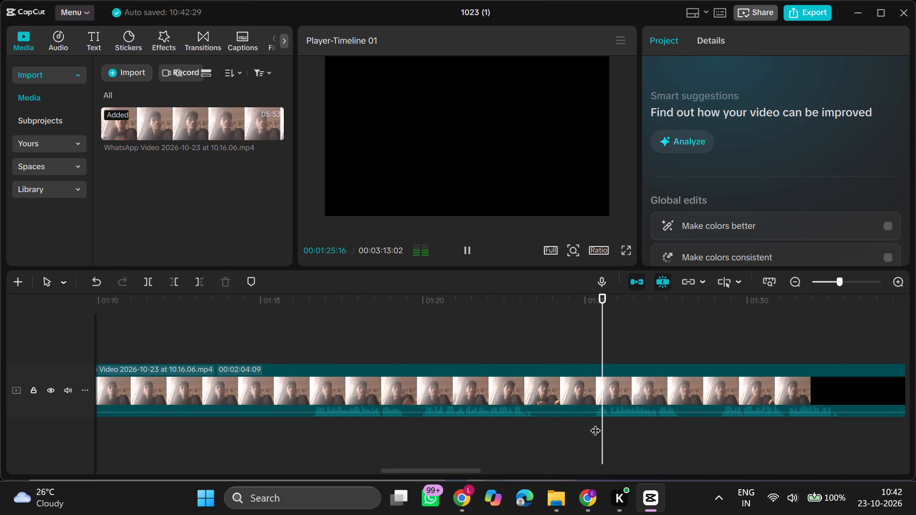
scroll(595, 423, "left", 1)
left_click(615, 425)
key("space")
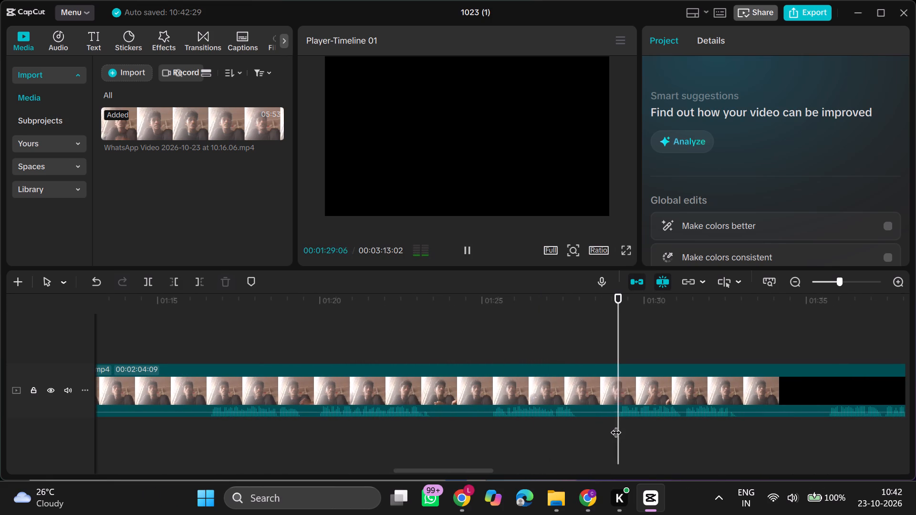
Trim the beginning of the last clip up to about 00:01:16:20.
triple_click(211, 423)
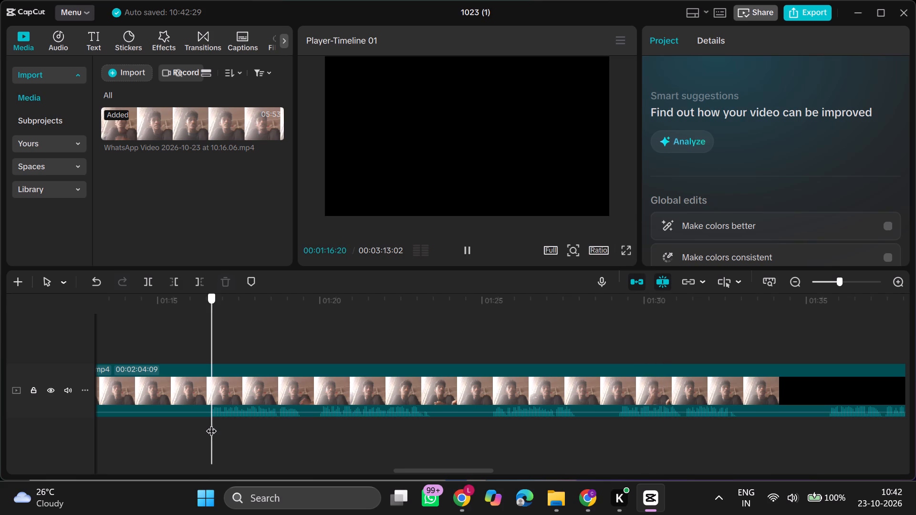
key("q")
scroll(209, 426, "right", 2)
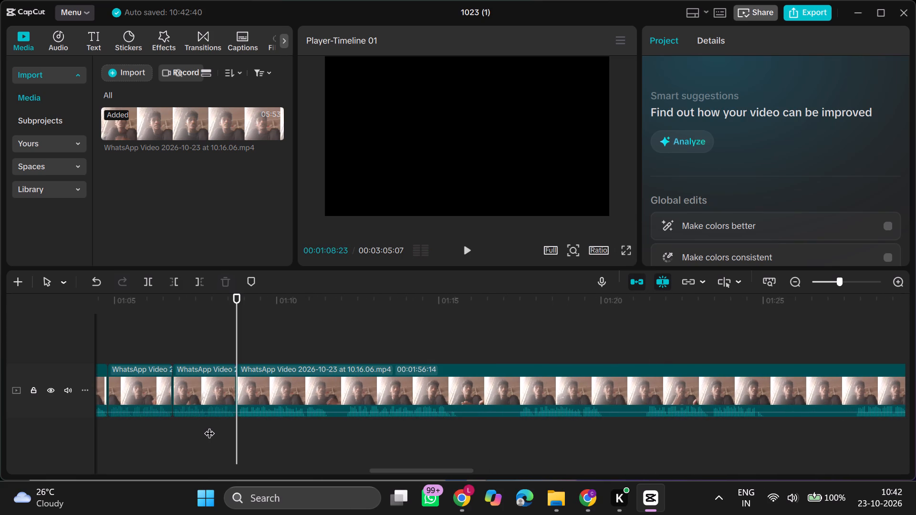
Play the last clip and split it at 00:01:11:19, where its first spoken part ends.
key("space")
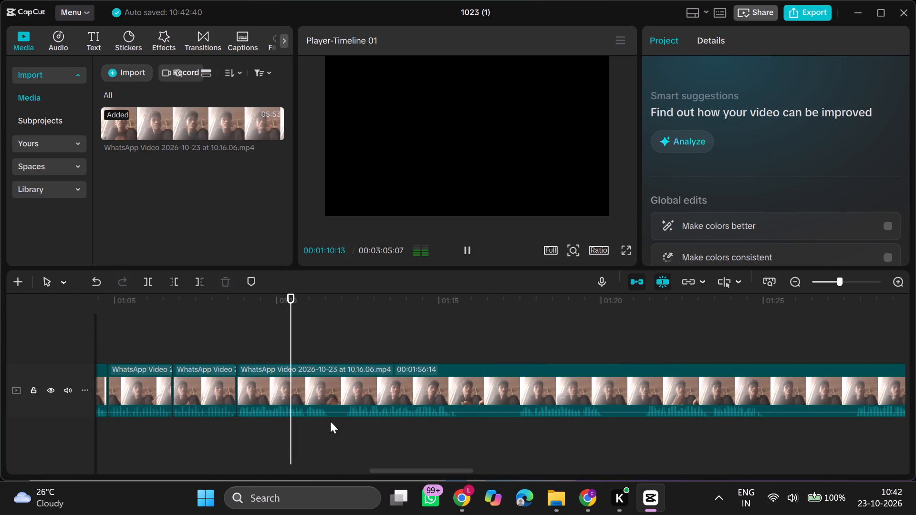
left_click(330, 421)
key("ctrl+b")
left_click(330, 421, "ctrl")
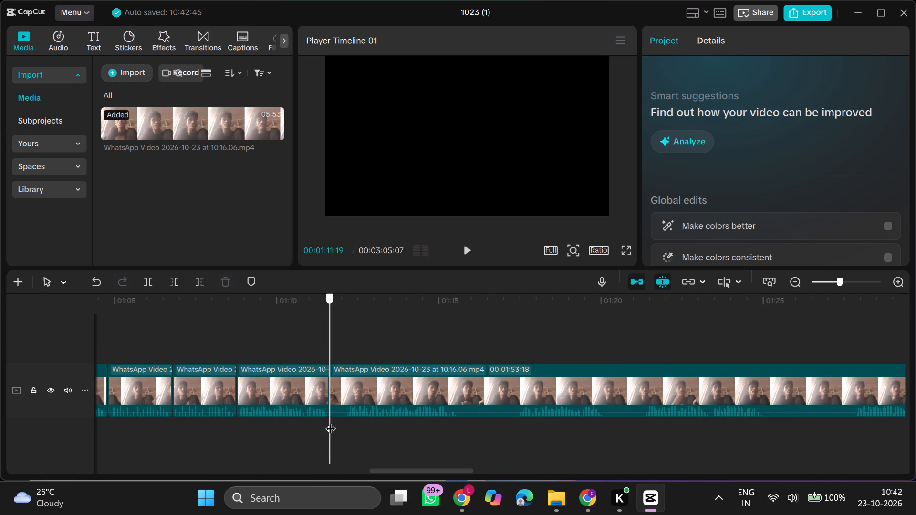
Play sections of the last clip from about 00:01:12, 00:01:17, 00:01:21 and 00:01:28 to check which speech to keep.
left_click(345, 419)
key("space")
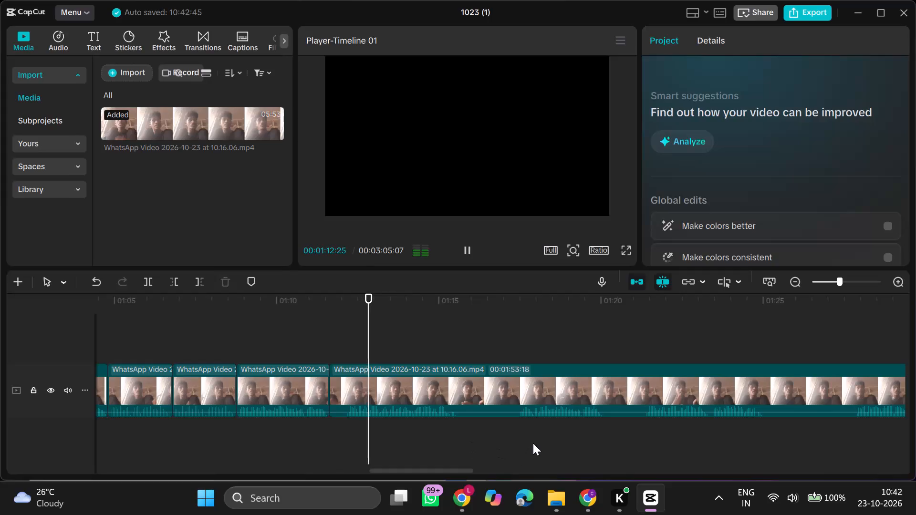
left_click(519, 423)
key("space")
scroll(519, 423, "left", 1)
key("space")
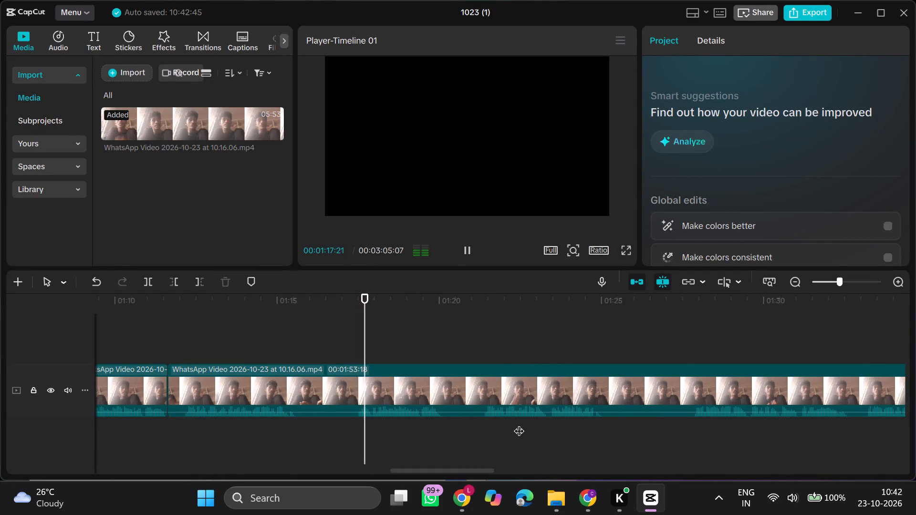
left_click(485, 423)
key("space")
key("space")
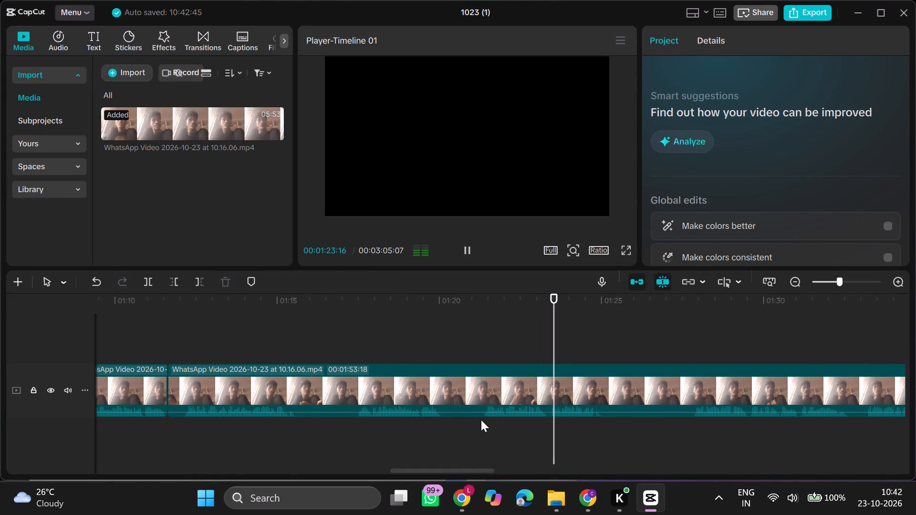
left_click(697, 418)
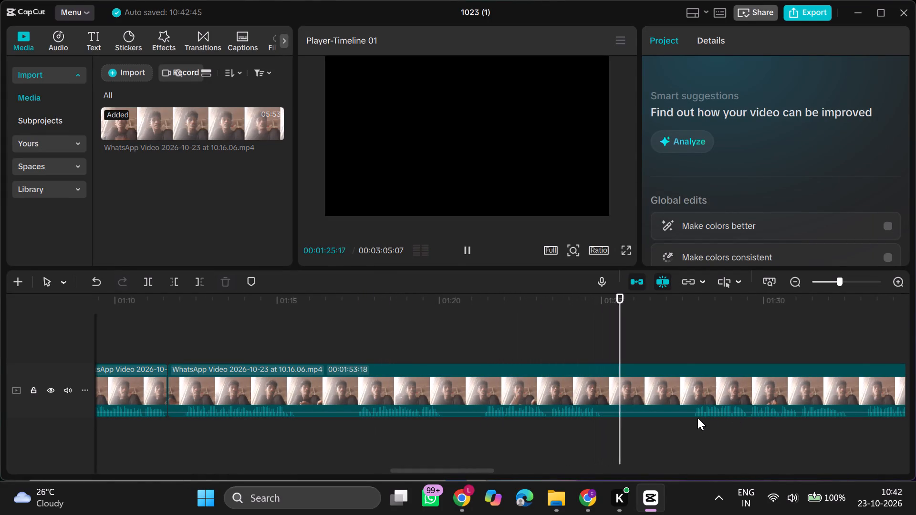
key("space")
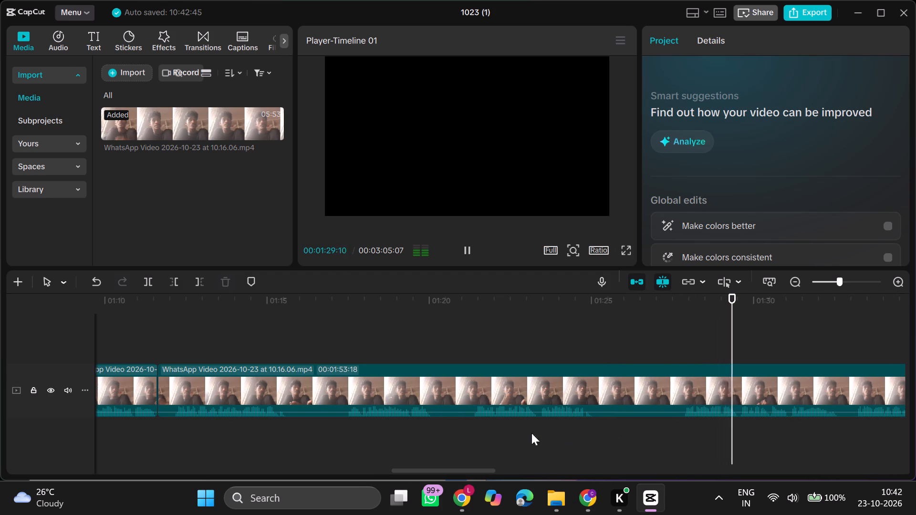
Trim the beginning of the last clip up to about 00:01:21:11.
left_click(468, 421)
left_click_drag(468, 421, 473, 433)
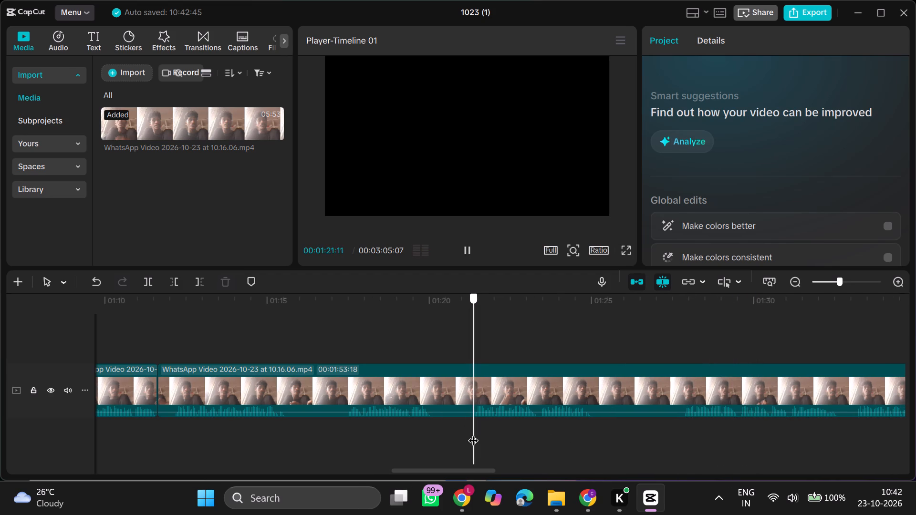
left_click_drag(473, 433, 472, 434)
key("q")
Play the last clip from its start and split it at 00:01:13:19, where the spoken part ends.
scroll(472, 434, "right", 1)
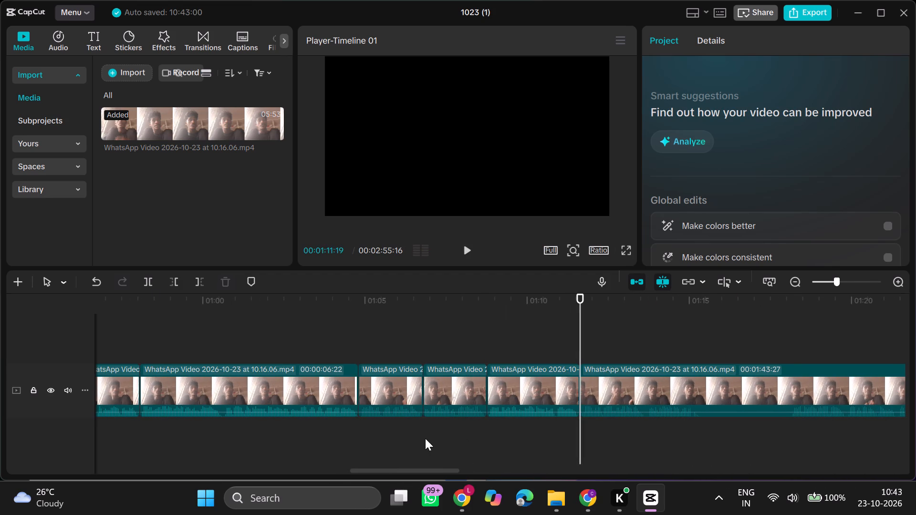
scroll(588, 425, "left", 1)
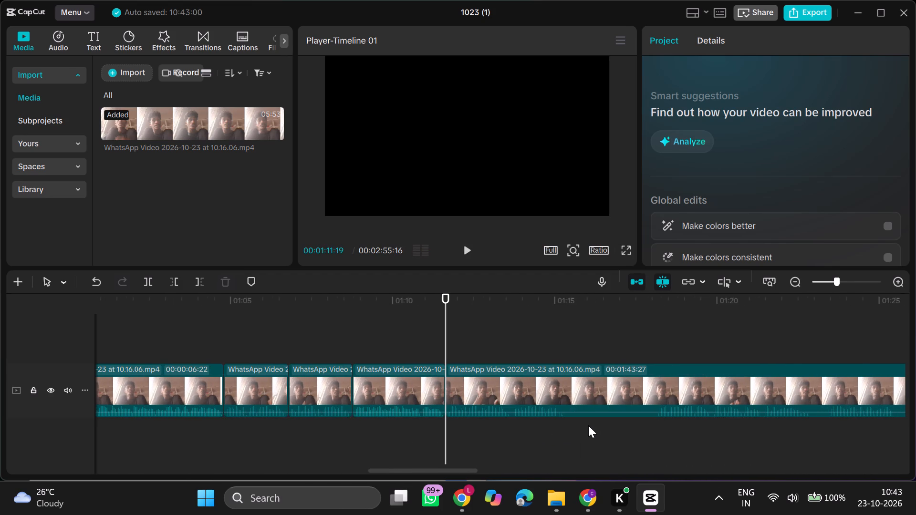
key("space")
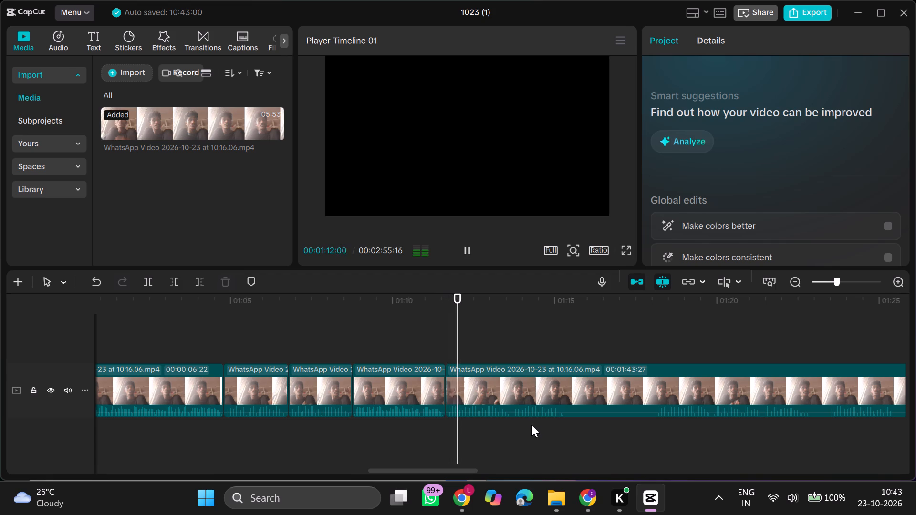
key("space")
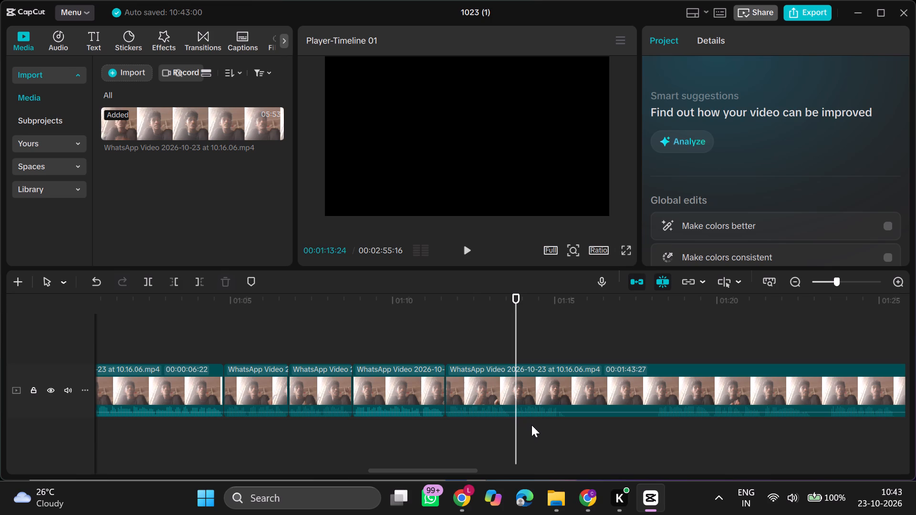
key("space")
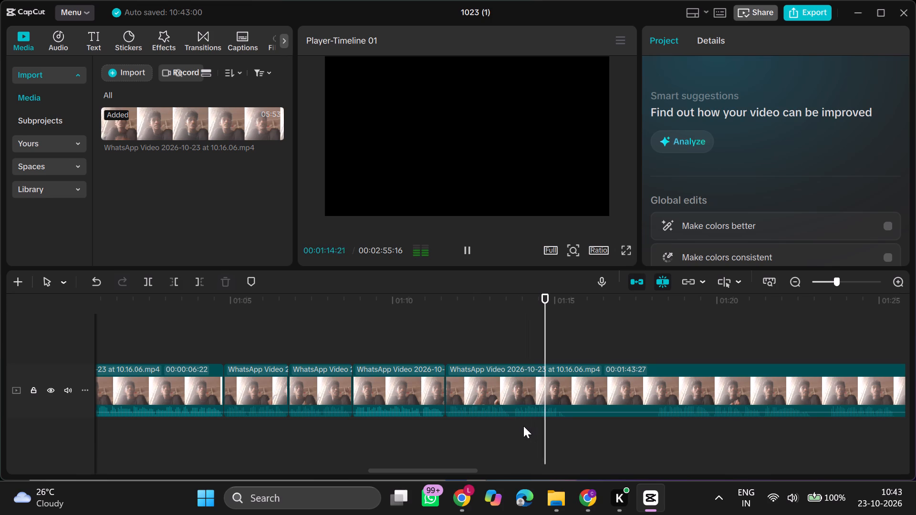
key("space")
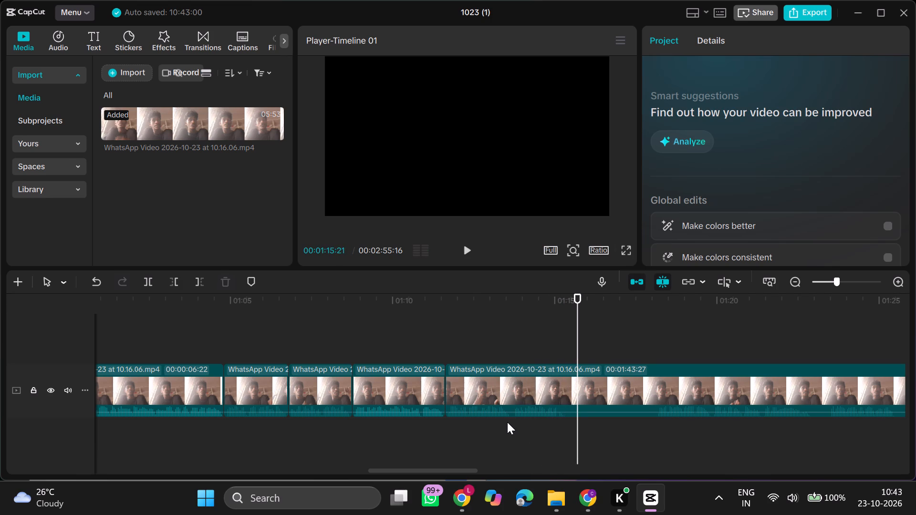
double_click(511, 421)
key("ctrl+b")
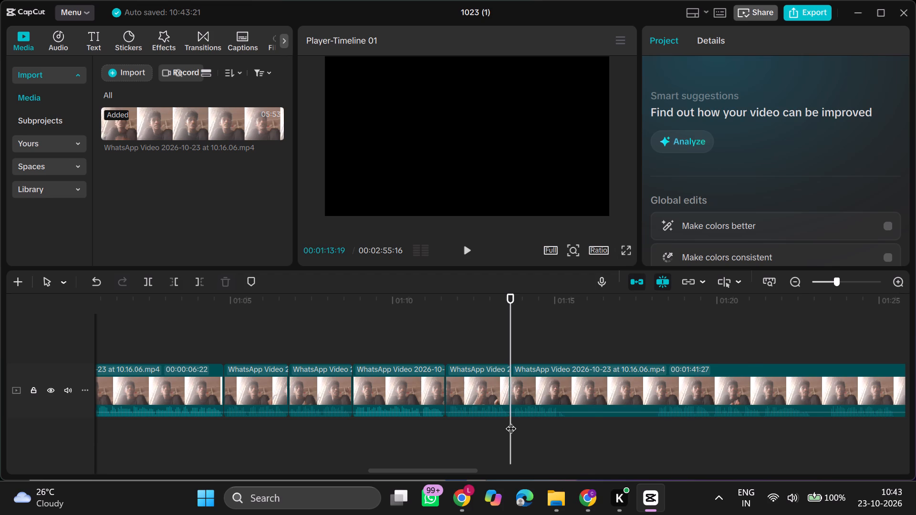
Trim the beginning of the last clip up to 00:01:13:22.
scroll(510, 421, "up", 7, "ctrl")
double_click(516, 421)
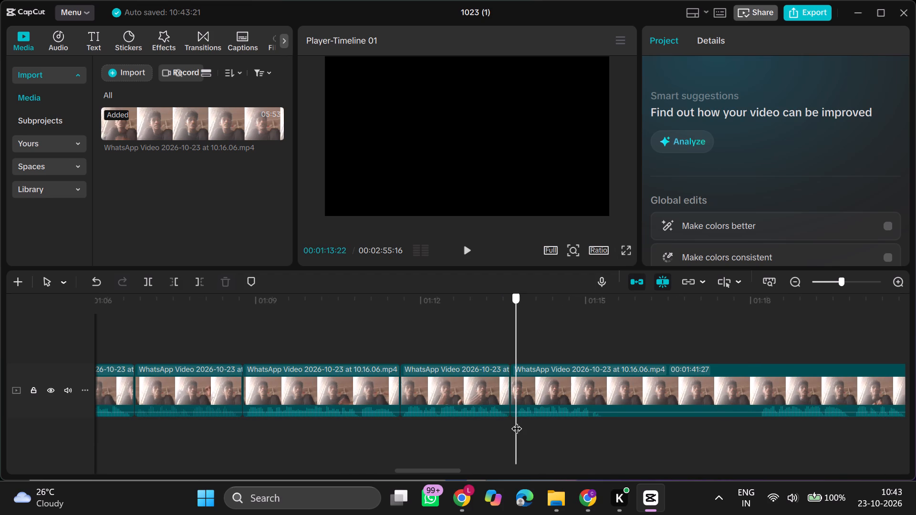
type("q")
Play the start of the last clip and split it at 00:01:15:00, after its short spoken part.
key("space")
scroll(516, 421, "down", 3, "ctrl")
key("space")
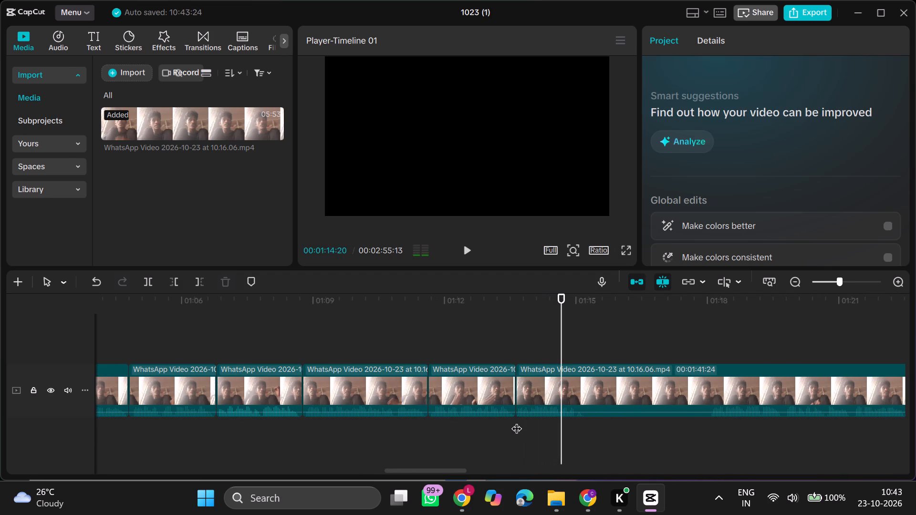
scroll(547, 422, "up", 4, "ctrl")
left_click(582, 420)
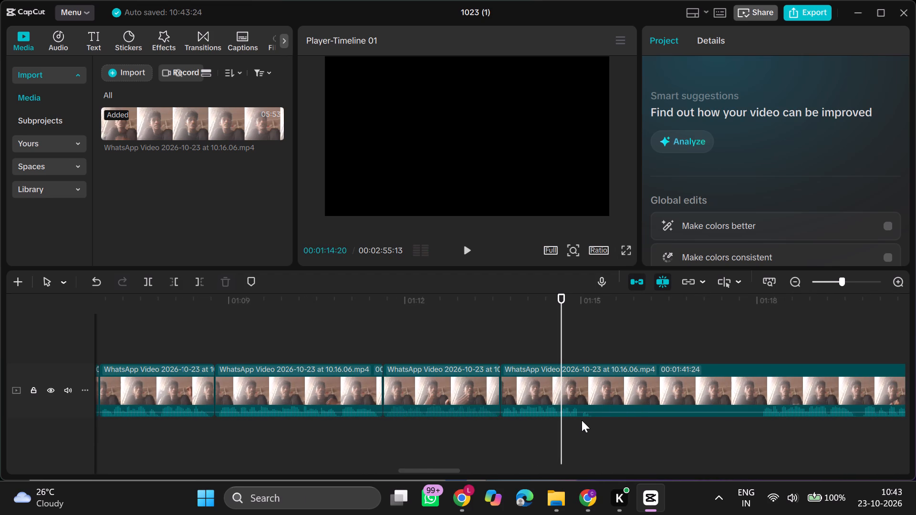
key("ctrl+b")
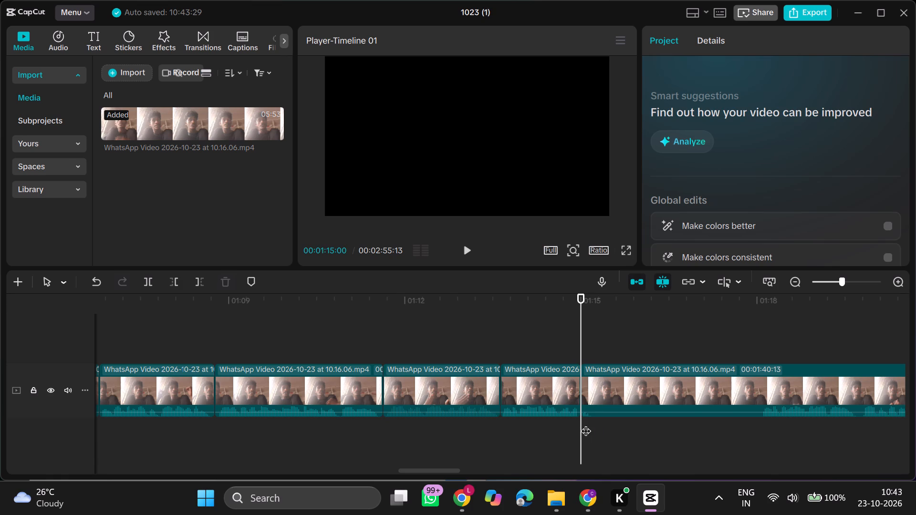
Review the footage around the newest split and trim the beginning of the last clip up to about 00:01:18:00.
left_click_drag(583, 424, 540, 430)
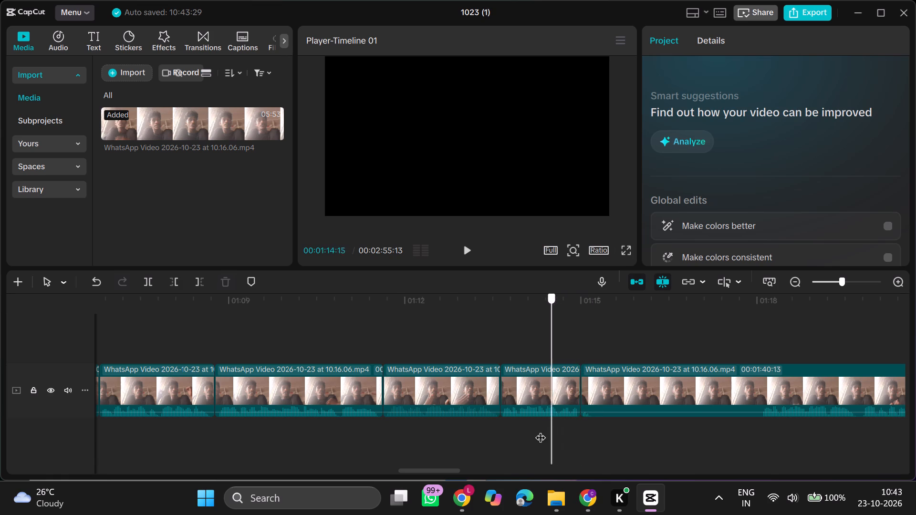
left_click_drag(540, 430, 603, 425)
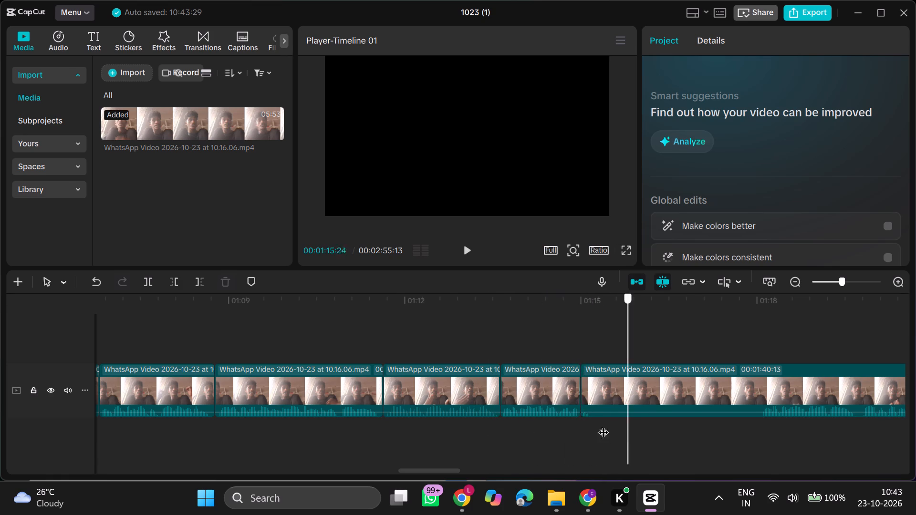
left_click_drag(603, 425, 513, 425)
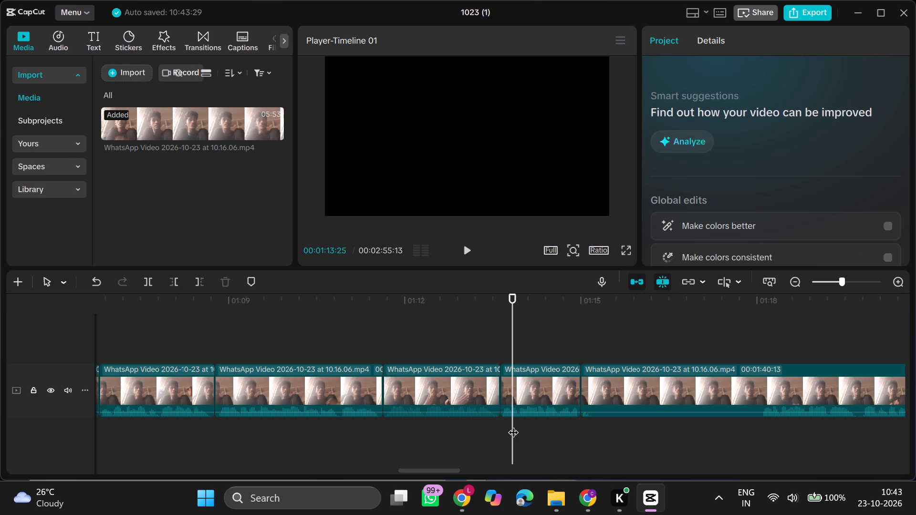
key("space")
scroll(513, 425, "down", 7, "ctrl")
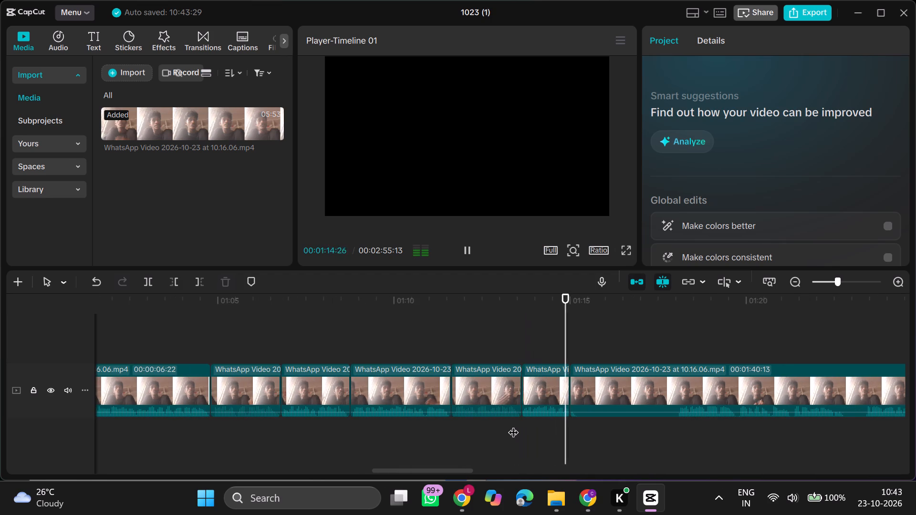
left_click(673, 423)
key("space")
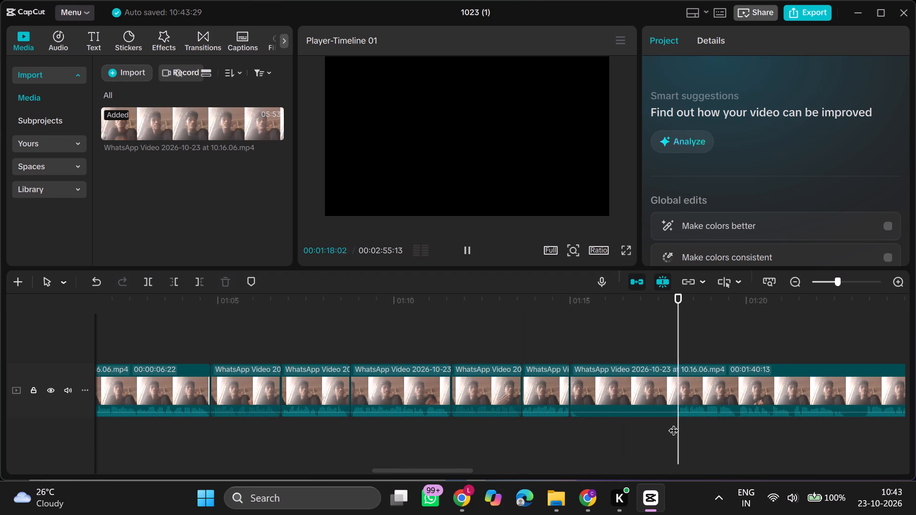
left_click(675, 422)
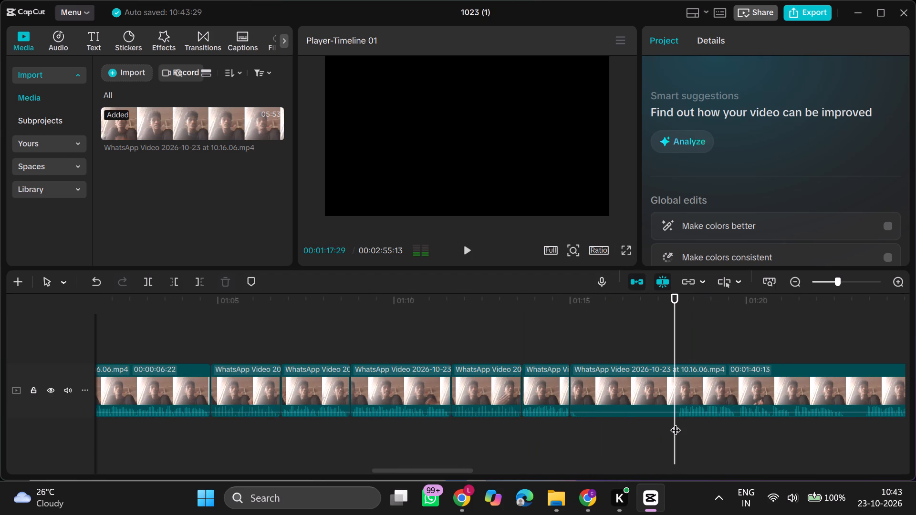
left_click_drag(675, 422, 676, 426)
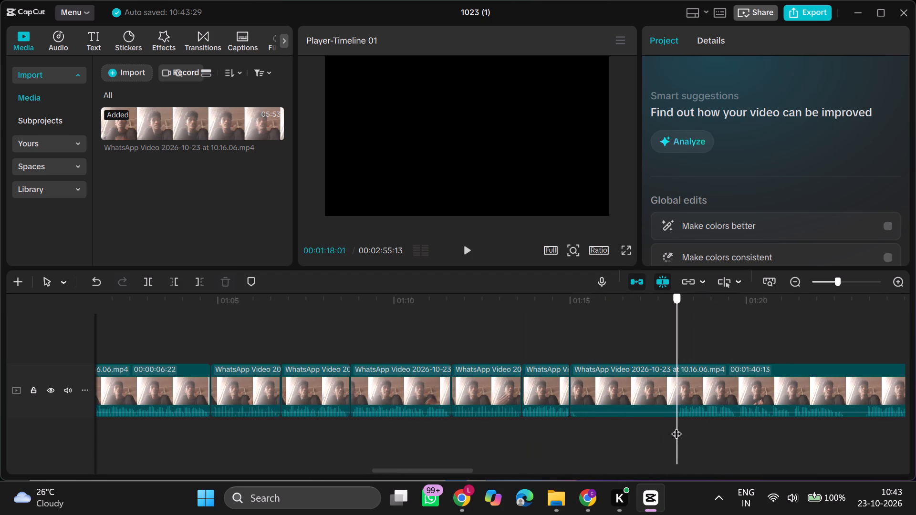
left_click_drag(676, 426, 676, 428)
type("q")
Play on through the last clip and split it at 00:01:19:23, where the spoken part ends.
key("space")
scroll(676, 428, "down", 3, "ctrl")
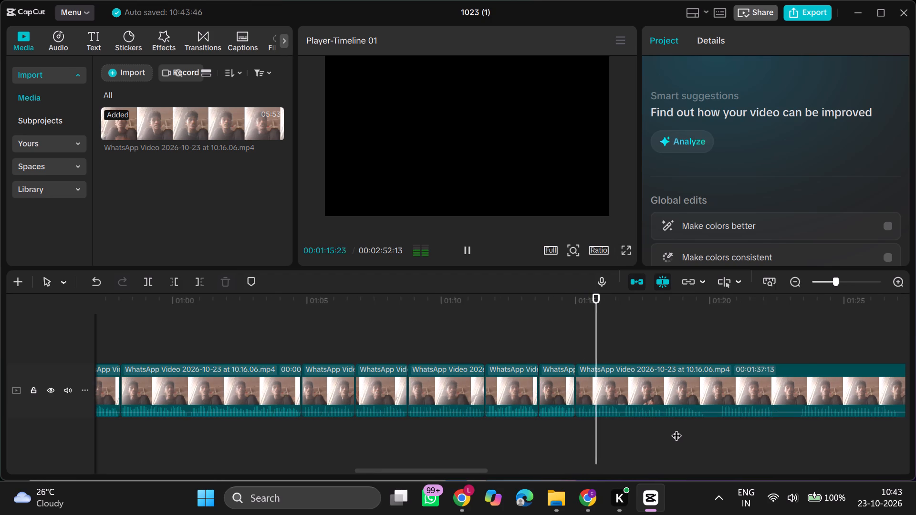
scroll(658, 422, "up", 1, "ctrl")
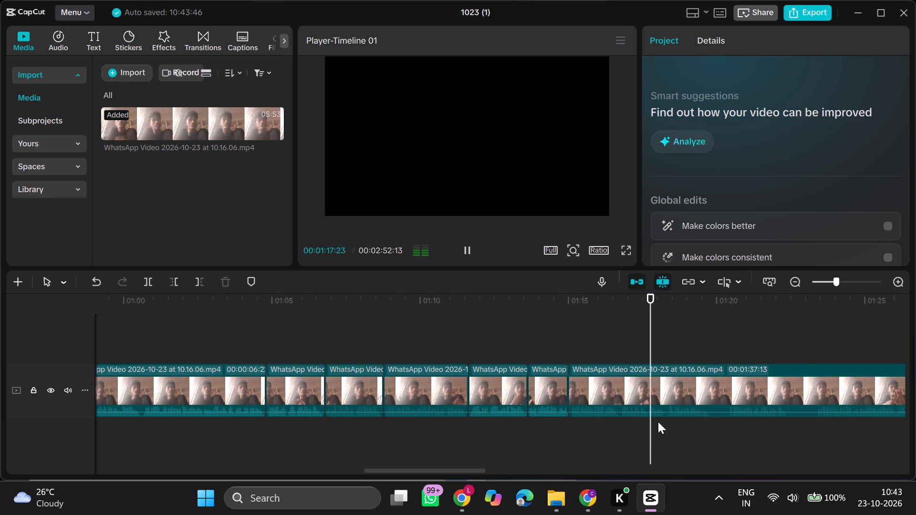
scroll(636, 420, "left", 1)
triple_click(604, 419)
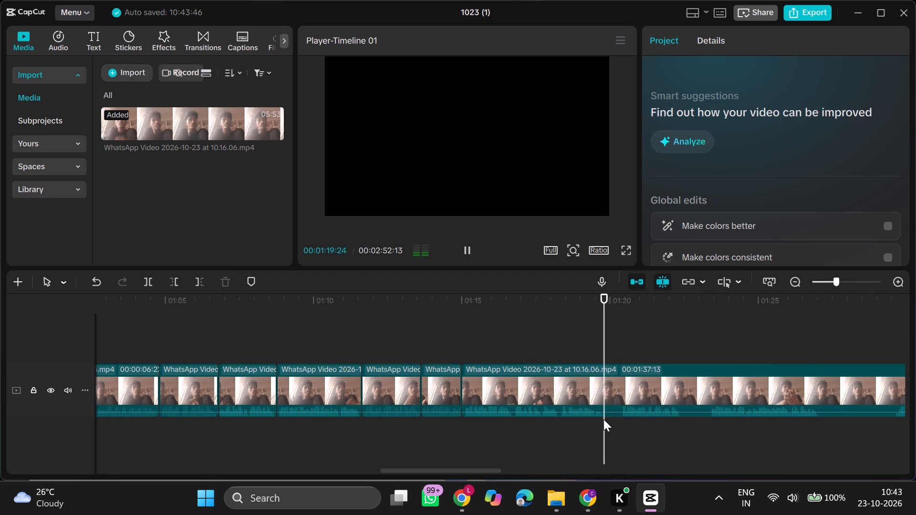
key("ctrl+b")
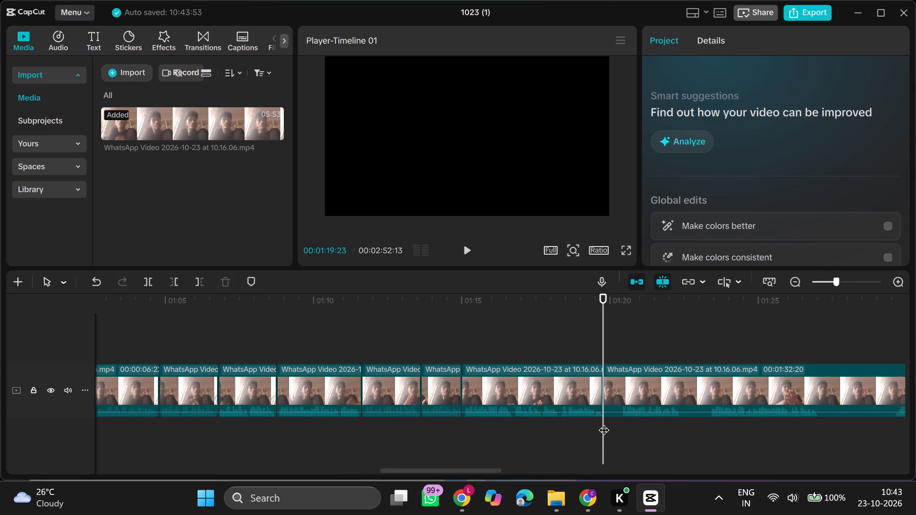
Trim the beginning of the last clip up to 00:01:20:10.
double_click(620, 422)
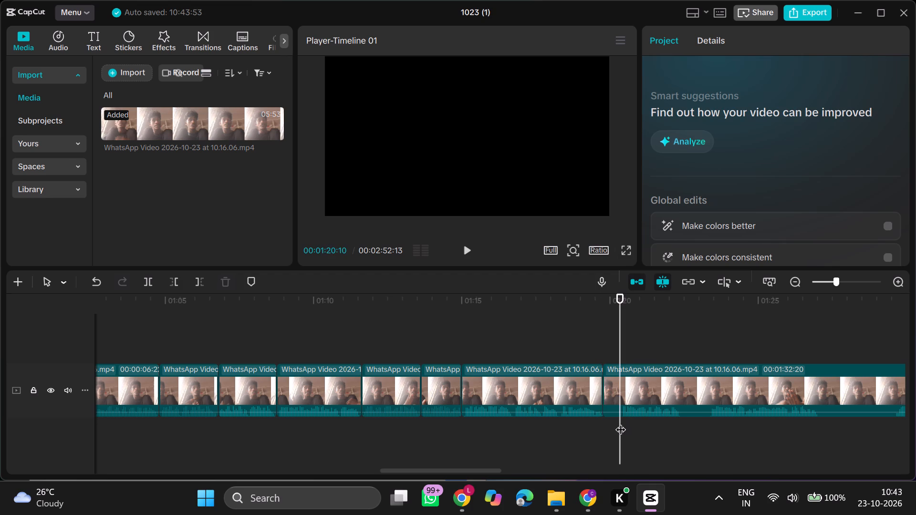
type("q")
Play the start of the last clip and split it at 00:01:21:28, at the end of its spoken part.
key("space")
scroll(620, 422, "down", 4, "ctrl")
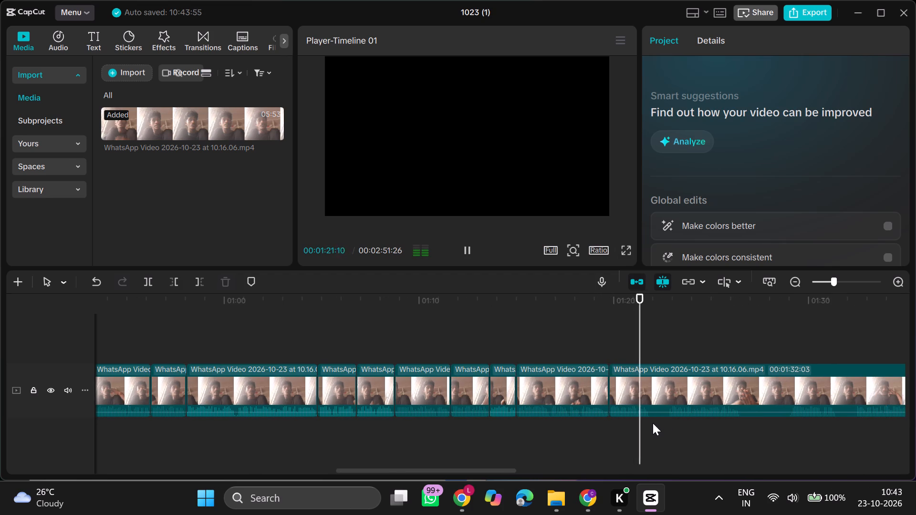
left_click(652, 422)
key("ctrl+b")
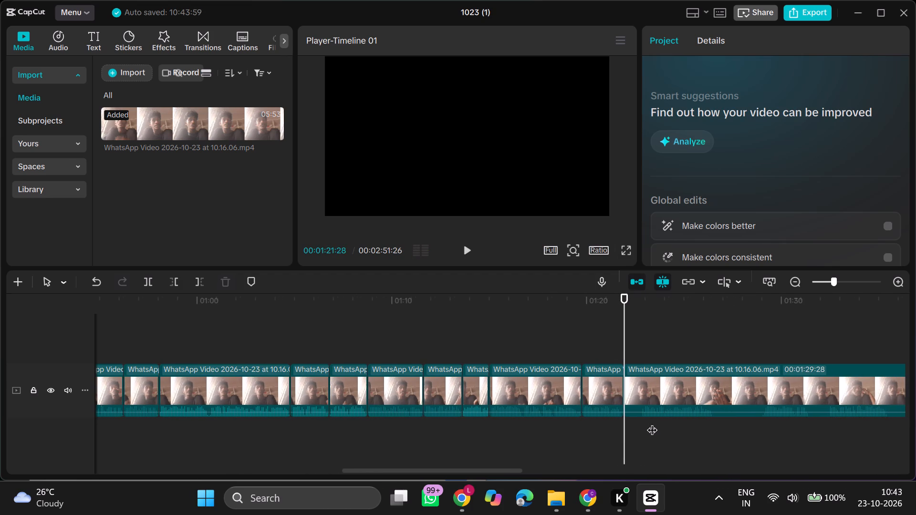
Play on past the newest split and delete the short clip just before it, between 00:01:19:23 and 00:01:21:28.
left_click(640, 422)
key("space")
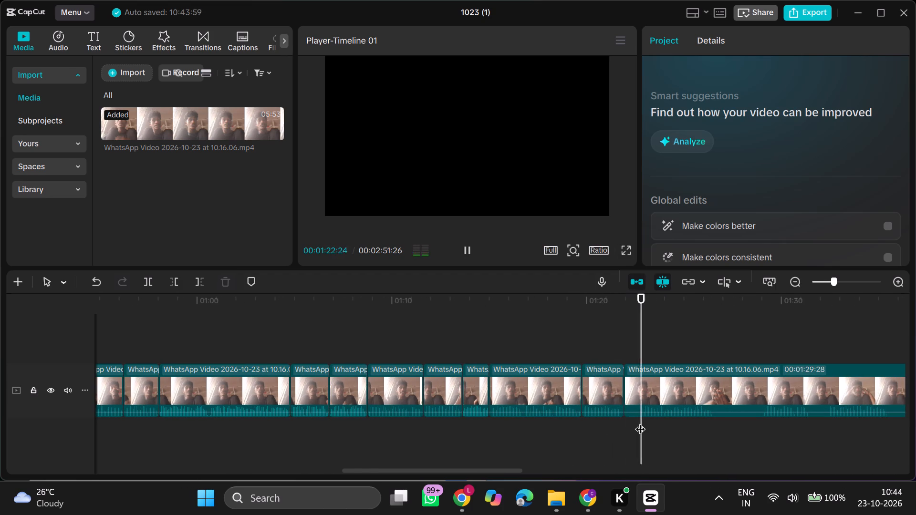
left_click(540, 408)
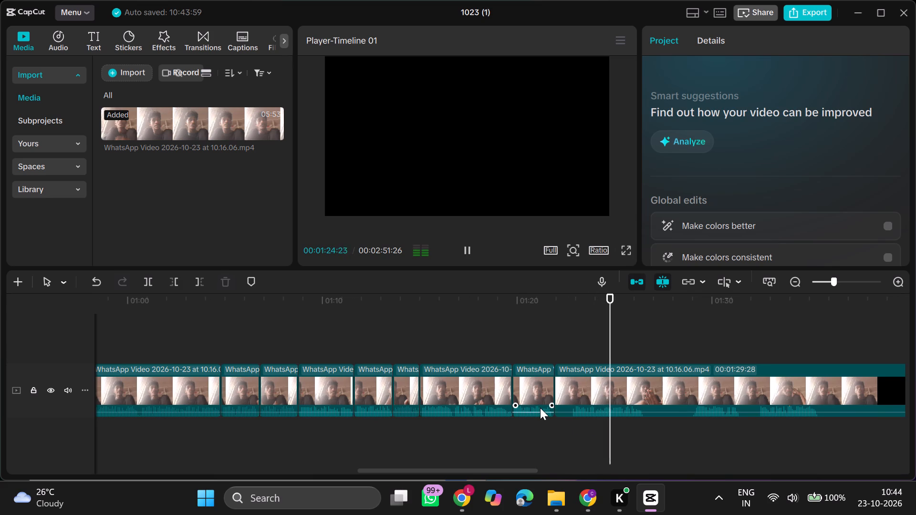
key("BackSpace")
Trim the beginning of the last clip up to 00:01:20:17.
left_click(528, 422)
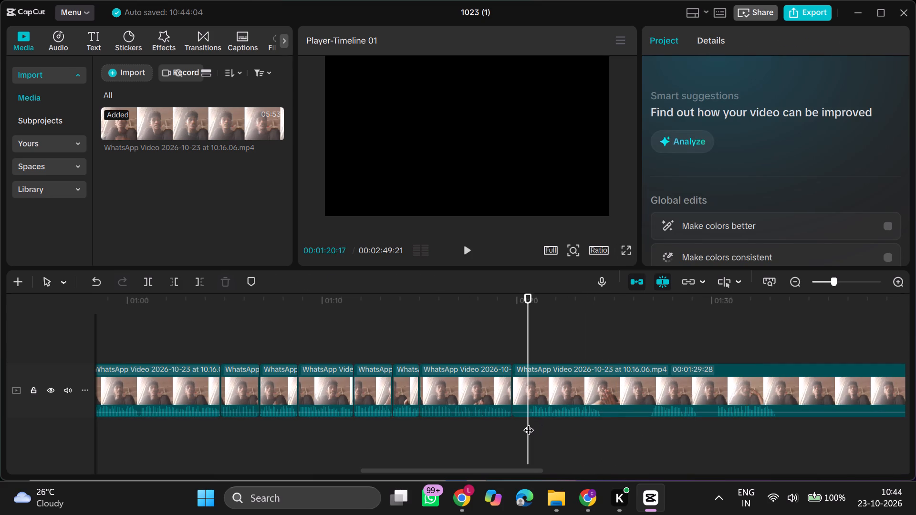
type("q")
Play the start of the last clip and split it at 00:01:23:19, where the spoken part ends.
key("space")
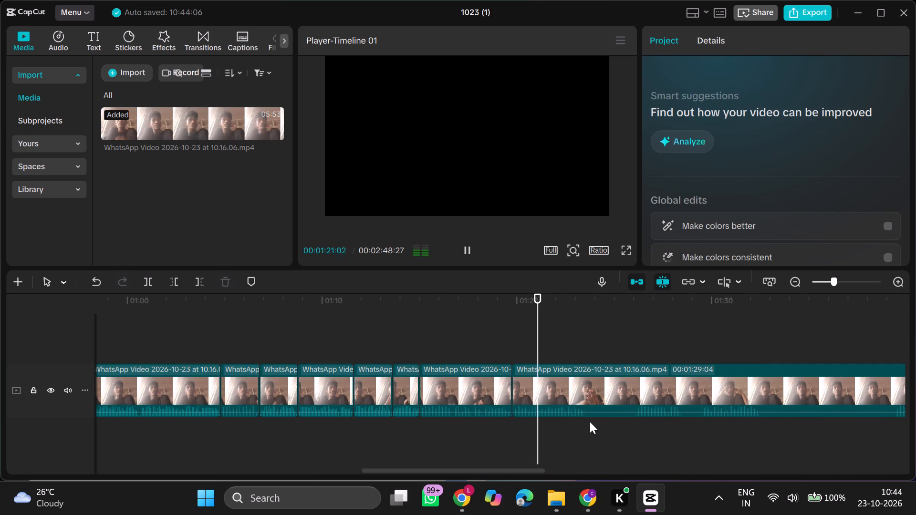
left_click(587, 421)
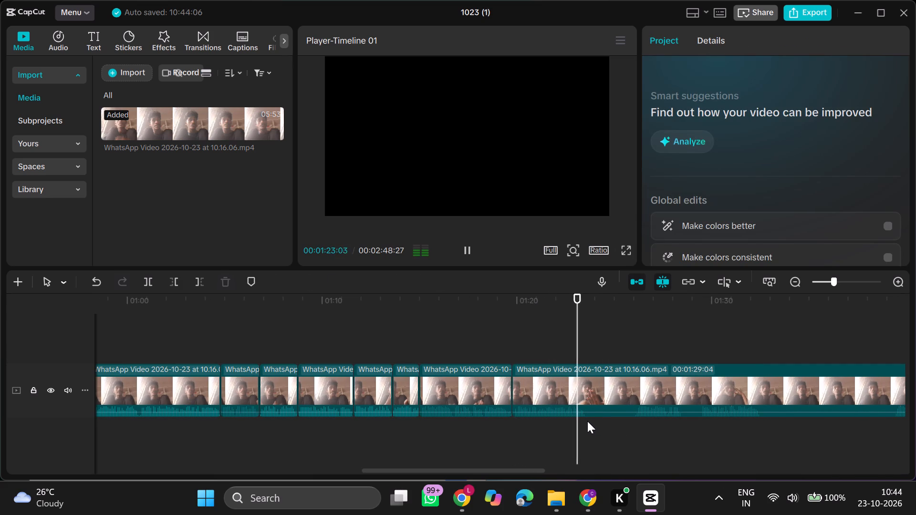
key("ctrl+b")
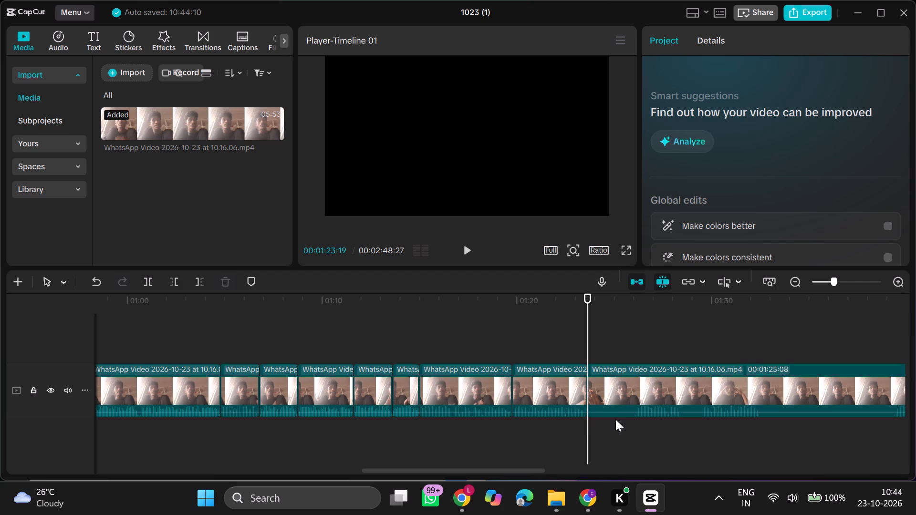
Review the last clip's footage further along and trim its beginning up to about 00:01:51:22.
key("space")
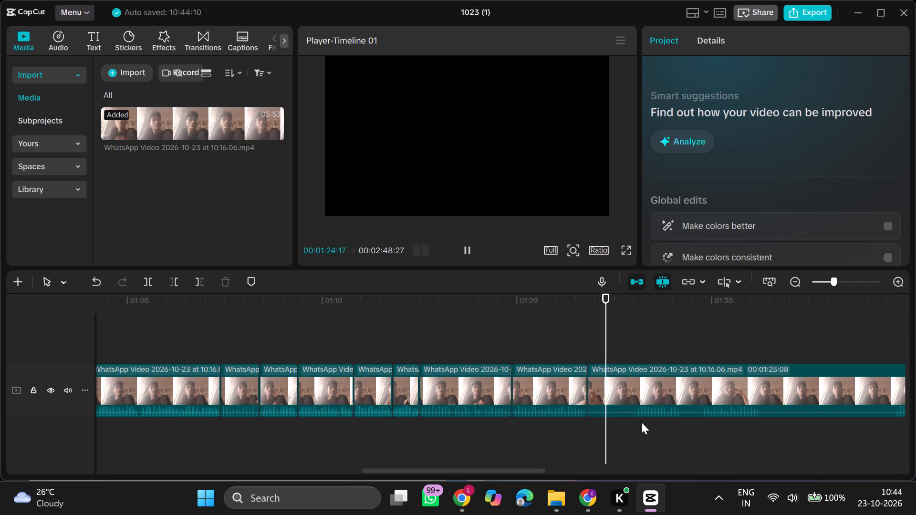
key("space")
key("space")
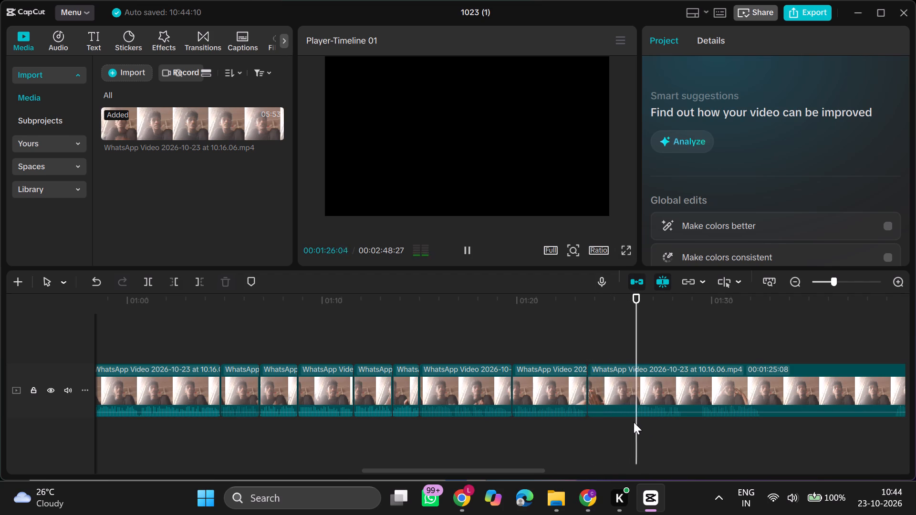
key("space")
scroll(588, 439, "down", 6, "ctrl")
scroll(588, 439, "left", 1)
scroll(664, 425, "left", 1)
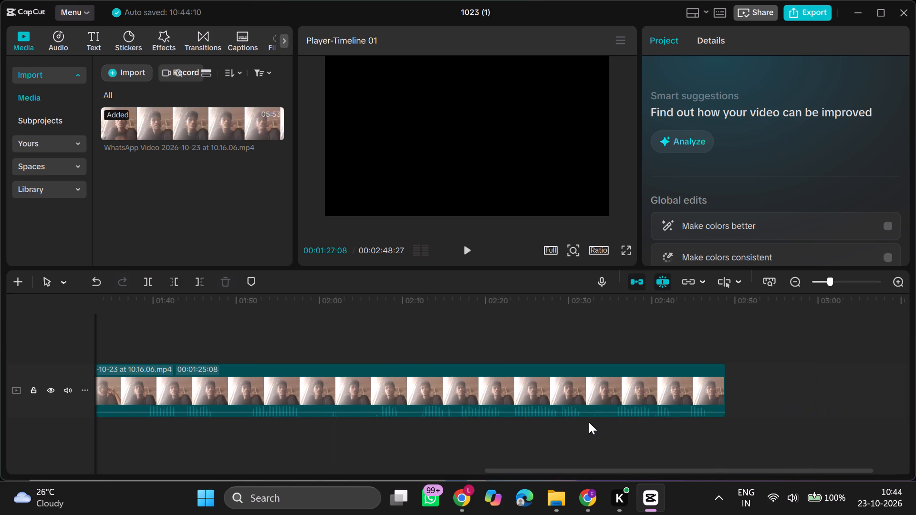
scroll(586, 422, "right", 1)
left_click(430, 427)
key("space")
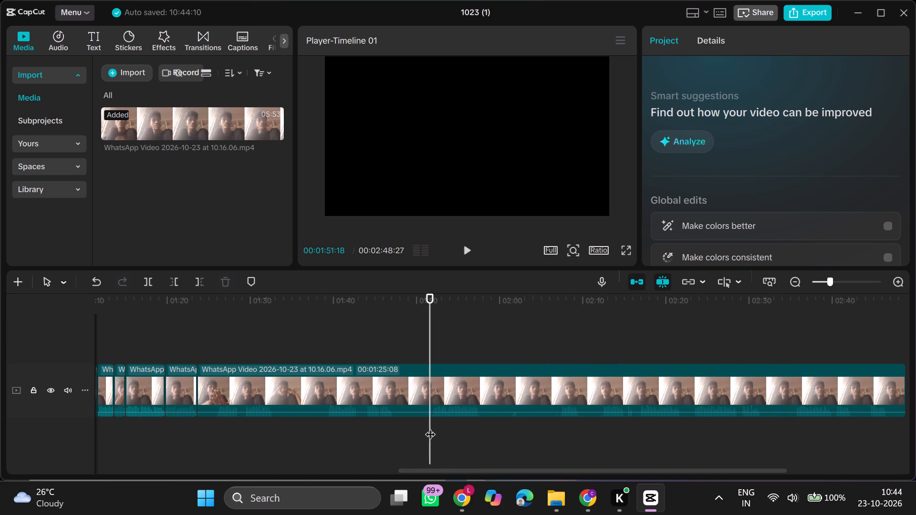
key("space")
scroll(430, 427, "up", 4, "ctrl")
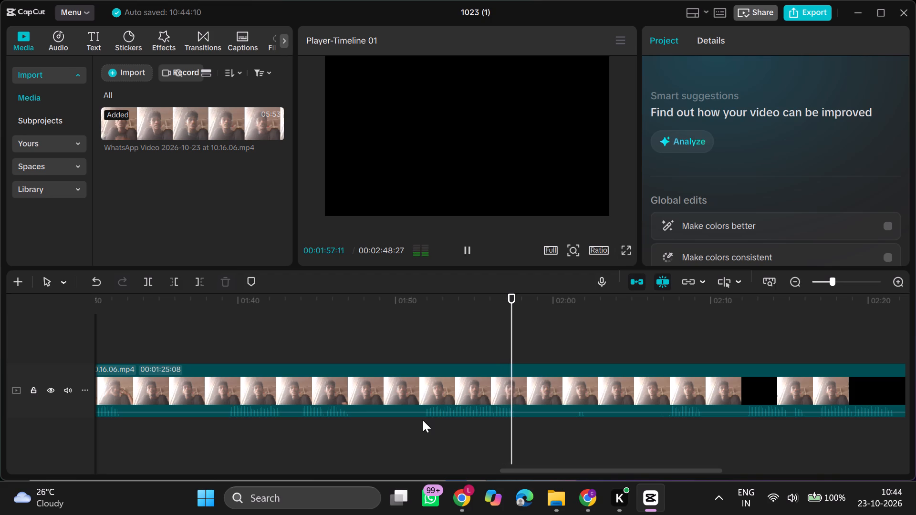
left_click(423, 420)
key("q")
Split the last clip at 00:01:29:14, at the end of its first spoken part.
scroll(423, 420, "right", 1)
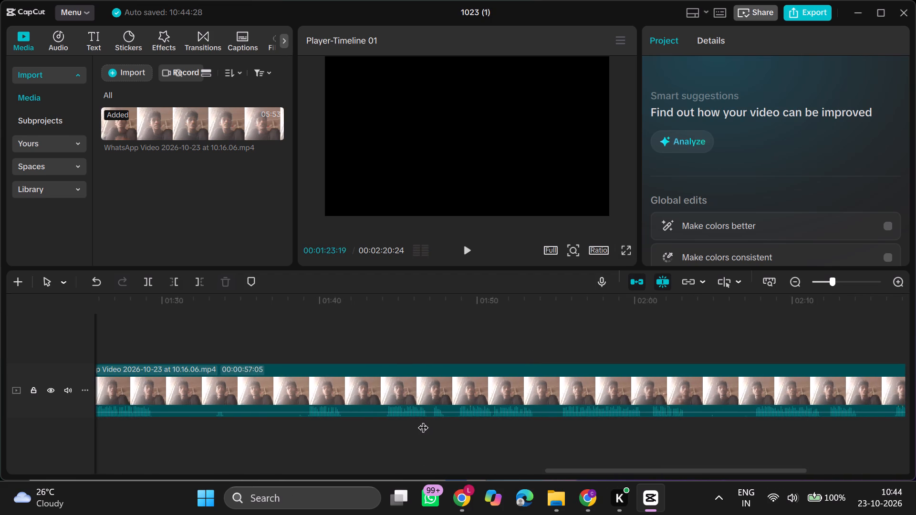
scroll(423, 420, "right", 1)
left_click(579, 425)
left_click_drag(579, 425, 582, 429)
key("ctrl+b")
Play several later passages of the last clip and trim its beginning up to 00:01:48:21.
scroll(582, 429, "left", 1)
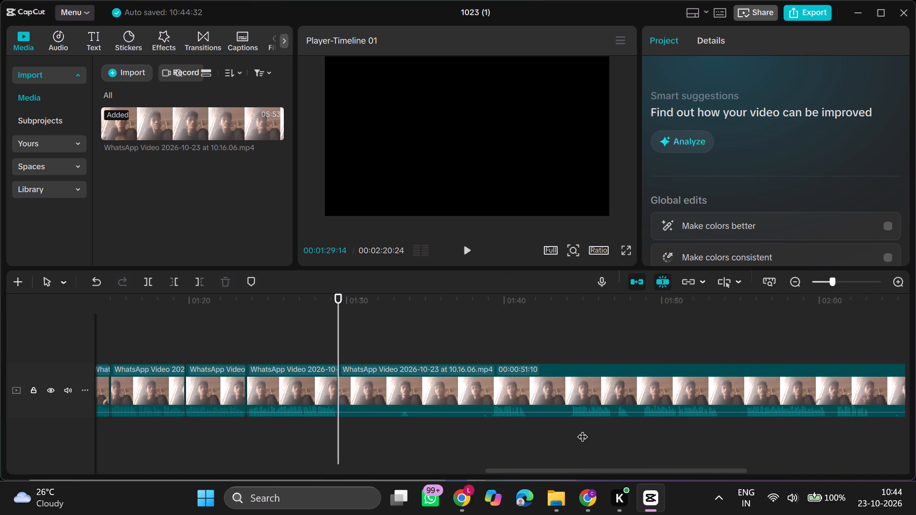
scroll(582, 429, "down", 1, "ctrl")
left_click(604, 430)
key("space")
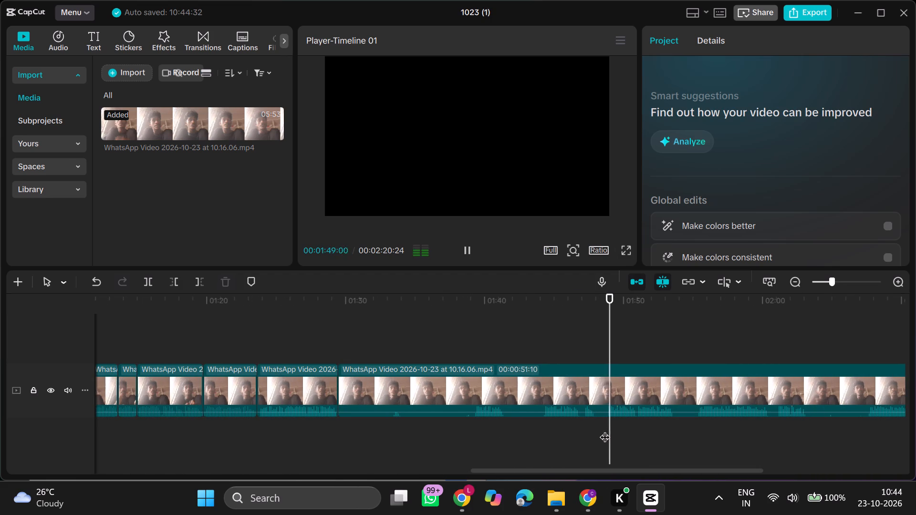
scroll(667, 425, "left", 1)
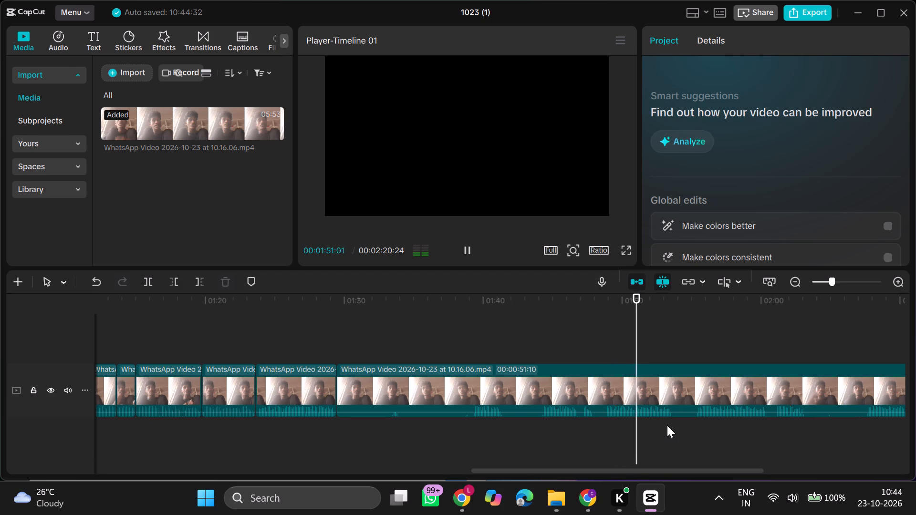
left_click(695, 422)
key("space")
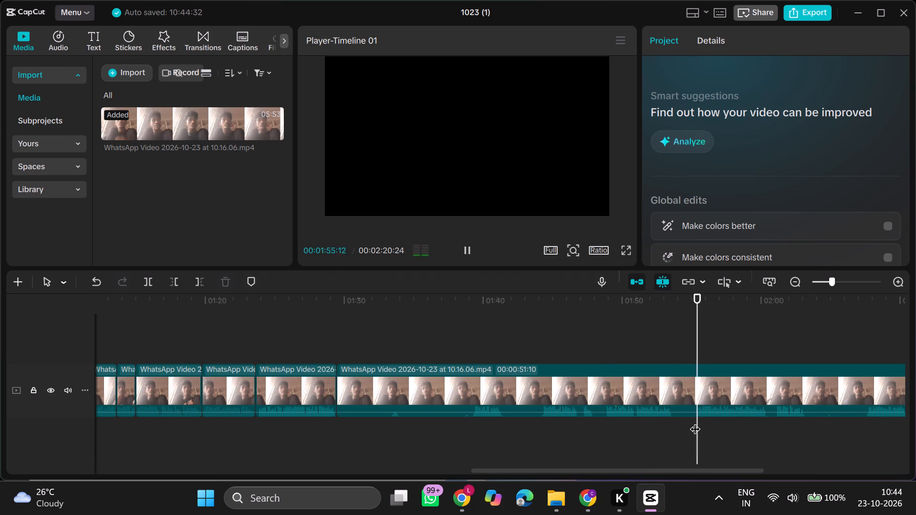
left_click(604, 420)
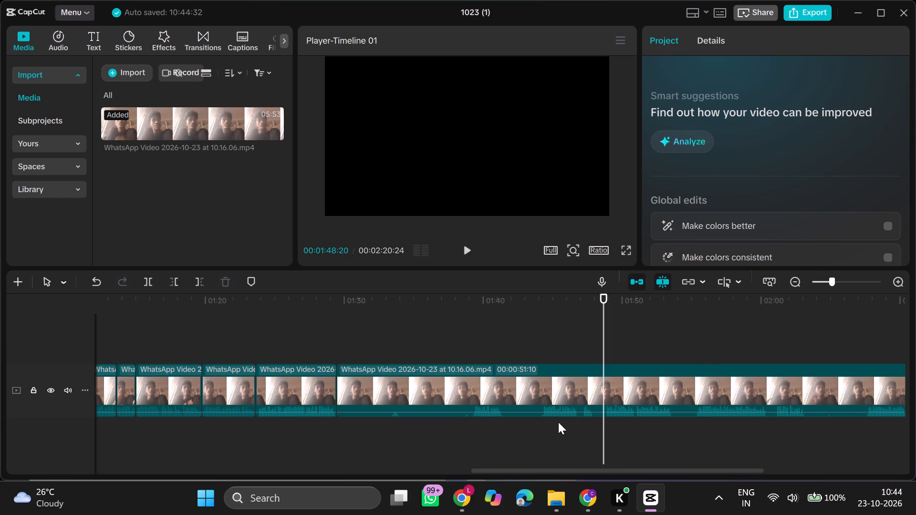
left_click(558, 422)
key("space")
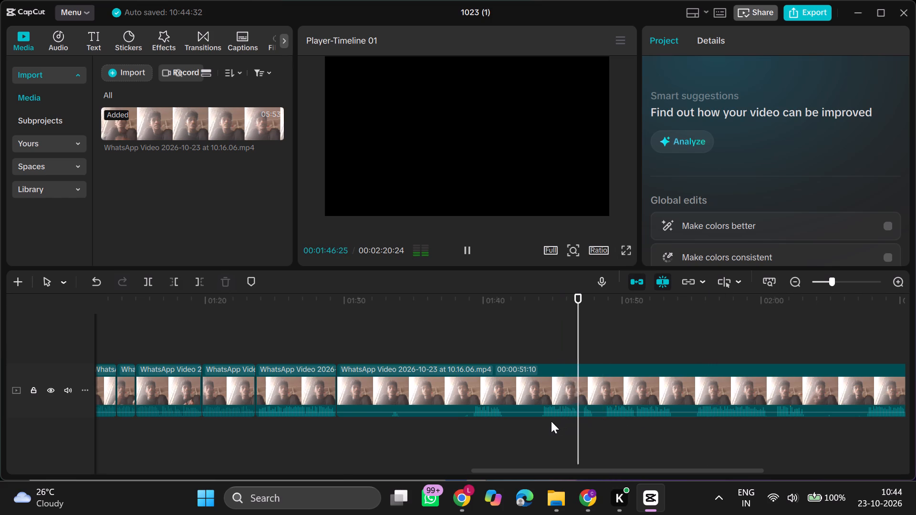
left_click(604, 421)
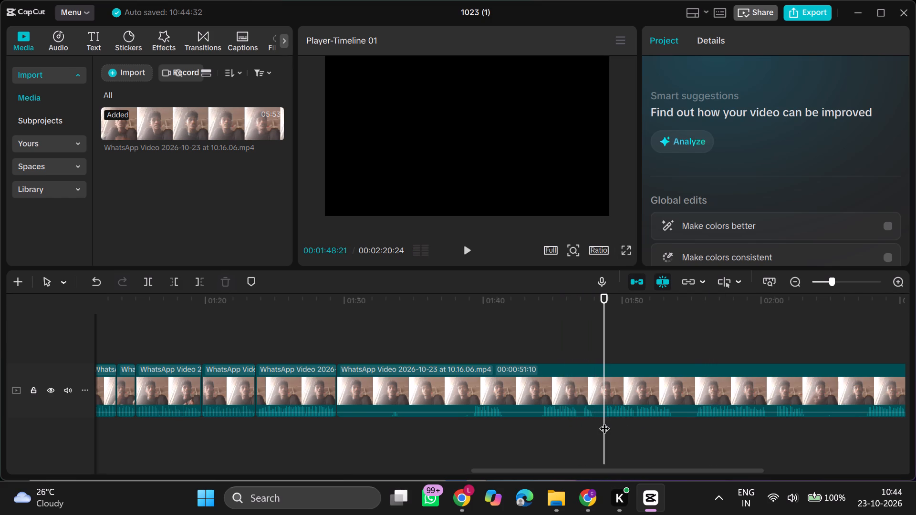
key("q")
Split the last clip at 00:01:34:13, after its first spoken part.
double_click(406, 420)
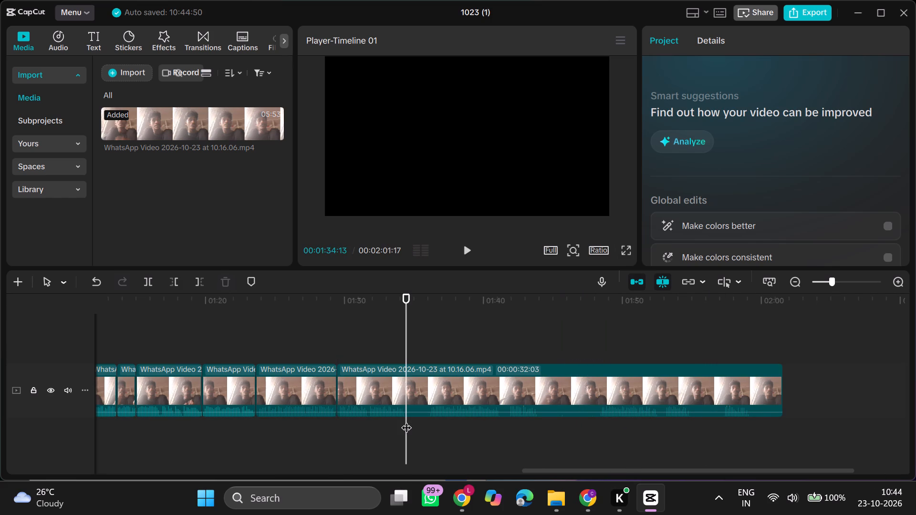
key("ctrl+b")
Trim the beginning of the last clip up to about 00:01:35:28.
left_click(427, 422)
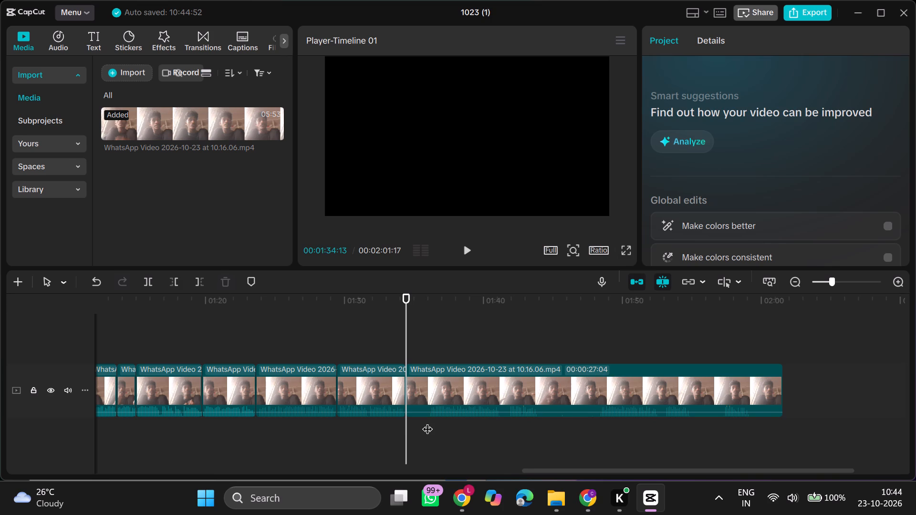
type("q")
Play the start of the last clip and split it at 00:01:39:20, where the spoken part ends.
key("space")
scroll(427, 422, "down", 2, "ctrl")
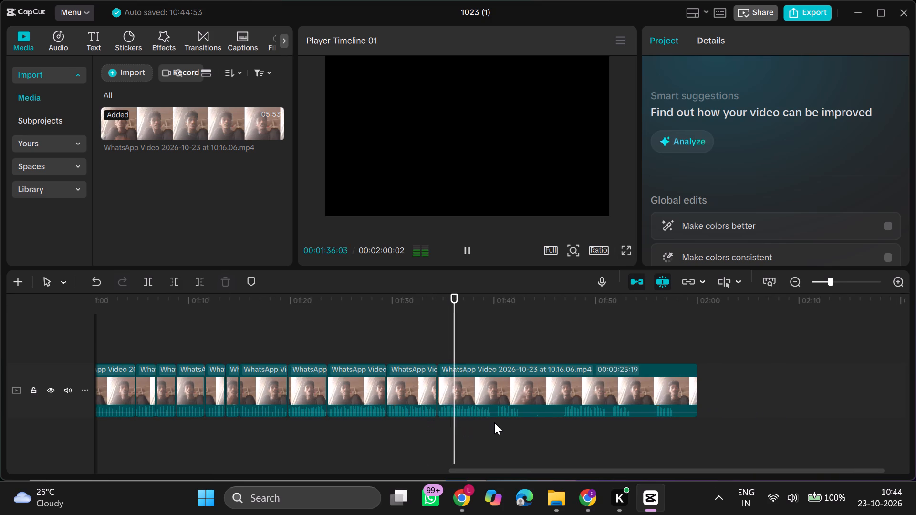
scroll(493, 420, "up", 7, "ctrl")
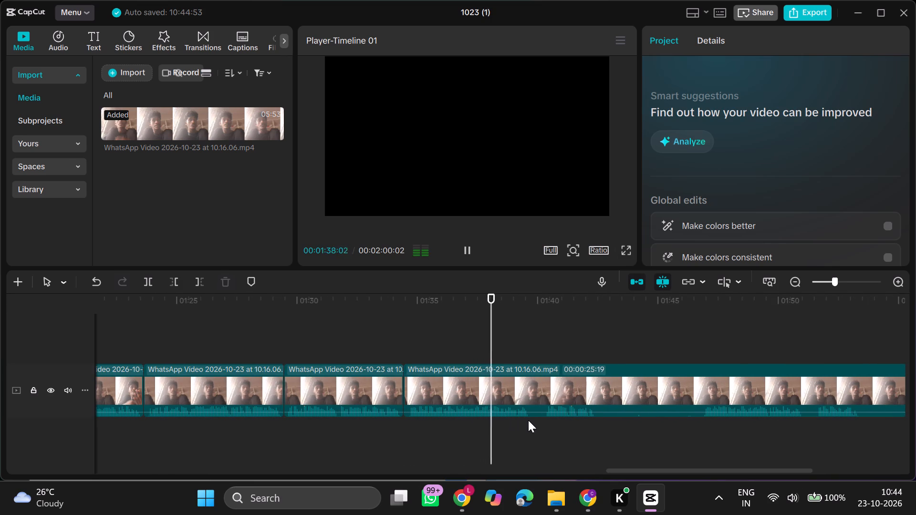
left_click(528, 420)
left_click(528, 420)
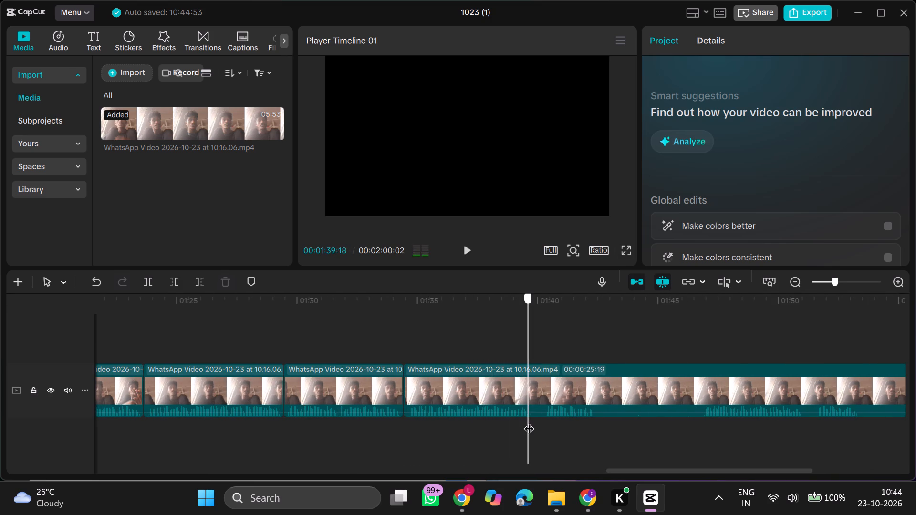
key("ctrl+b")
Review the footage just after the split at 00:01:39:20 for where the next wanted part begins.
left_click(548, 420)
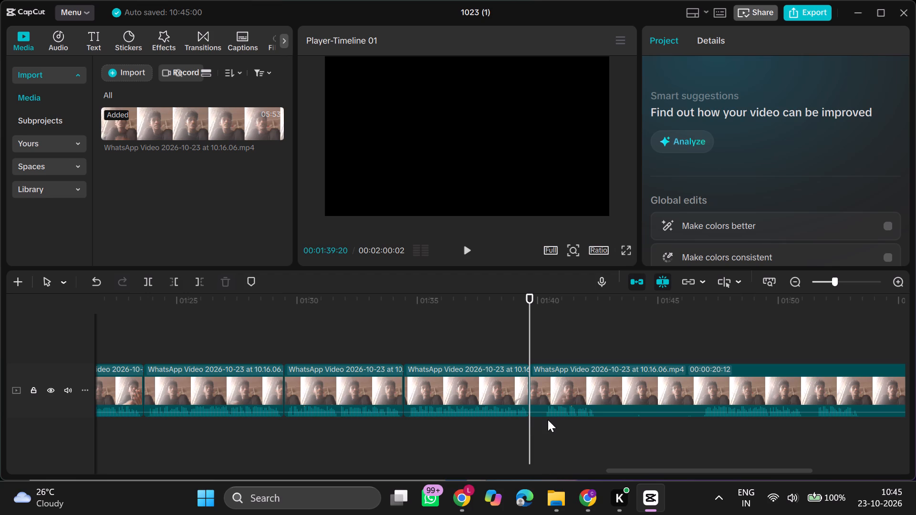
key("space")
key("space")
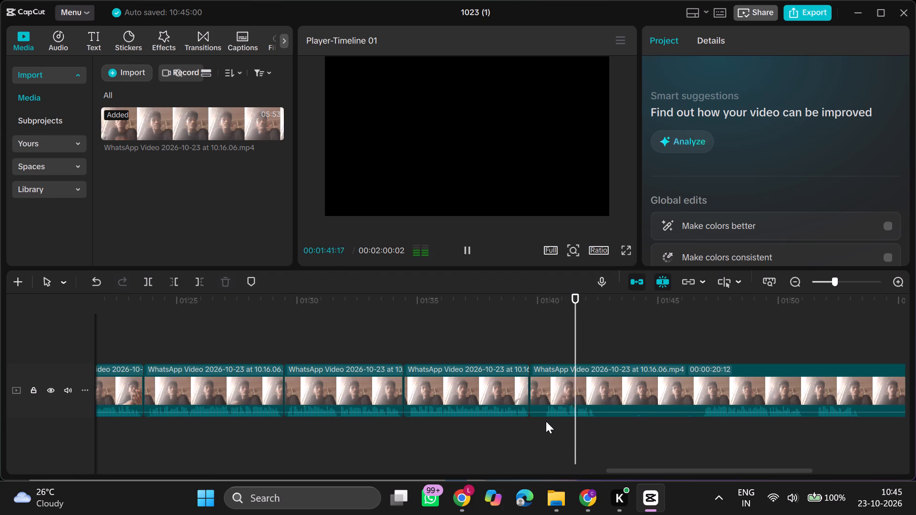
Trim the beginning of the last clip up to about 00:01:40.
double_click(542, 421)
type("q")
Play the last clip from about 00:01:46 and split it at 00:01:46:07, just before the speech resumes.
key("space")
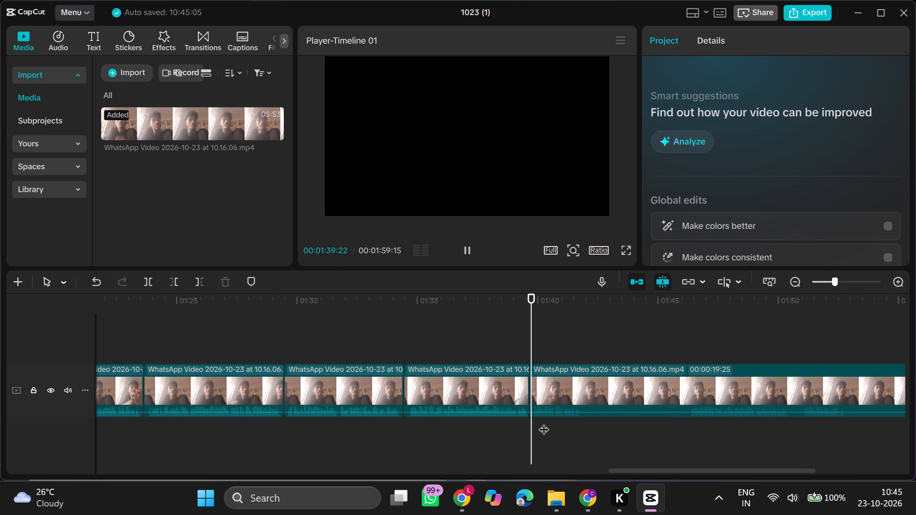
scroll(543, 422, "down", 4, "ctrl")
left_click(639, 422)
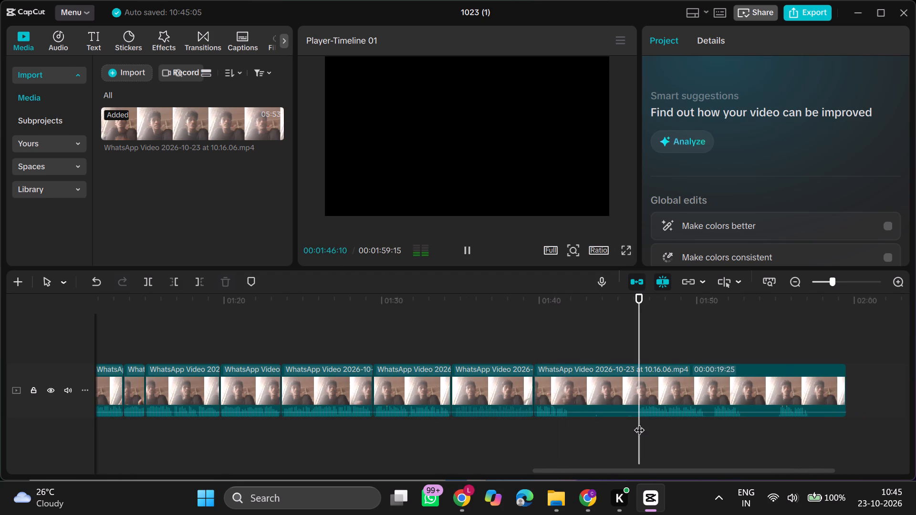
key("space")
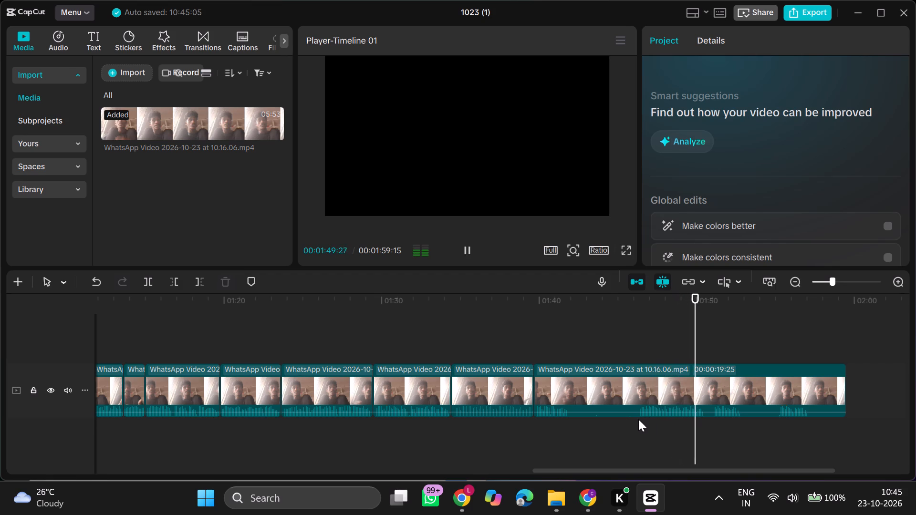
left_click(637, 420)
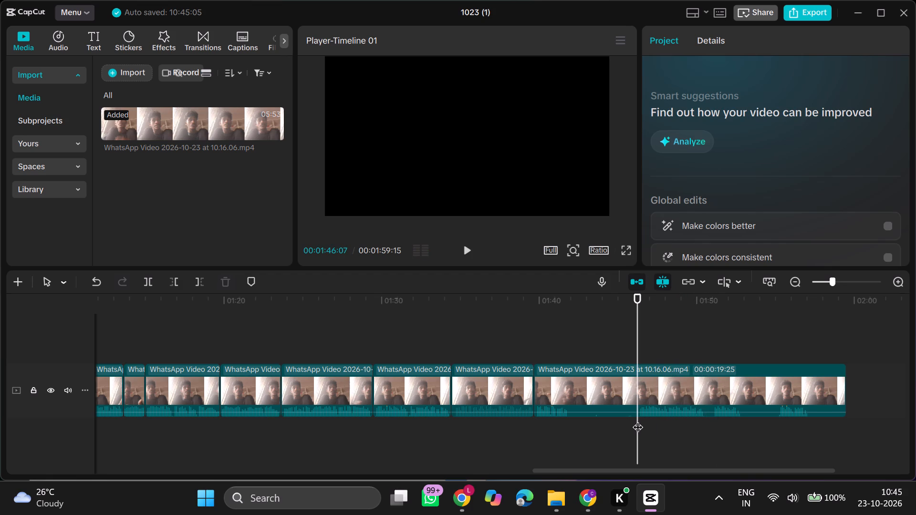
key("ctrl+b")
Split the last clip at 00:01:50:16 and trim the start of the part after the cut up to 00:01:51:03.
left_click(711, 423)
key("space")
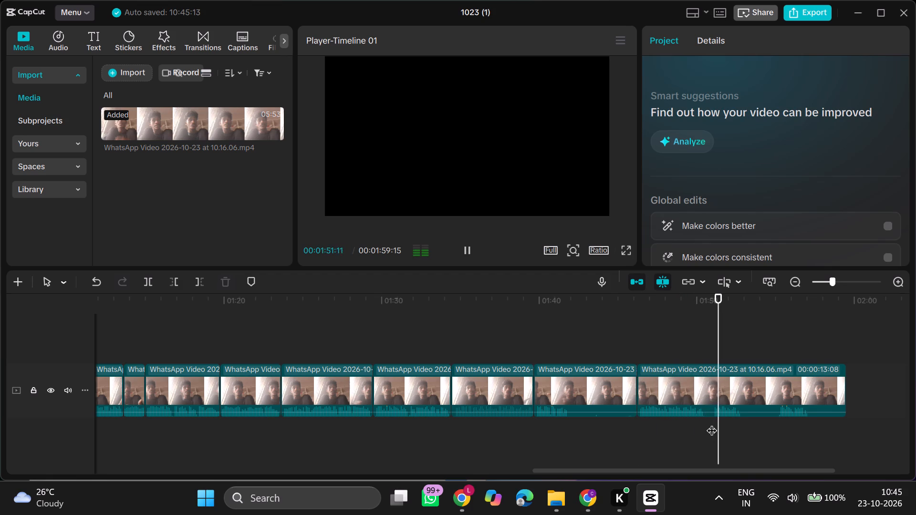
scroll(717, 423, "up", 3, "ctrl")
left_click(695, 421)
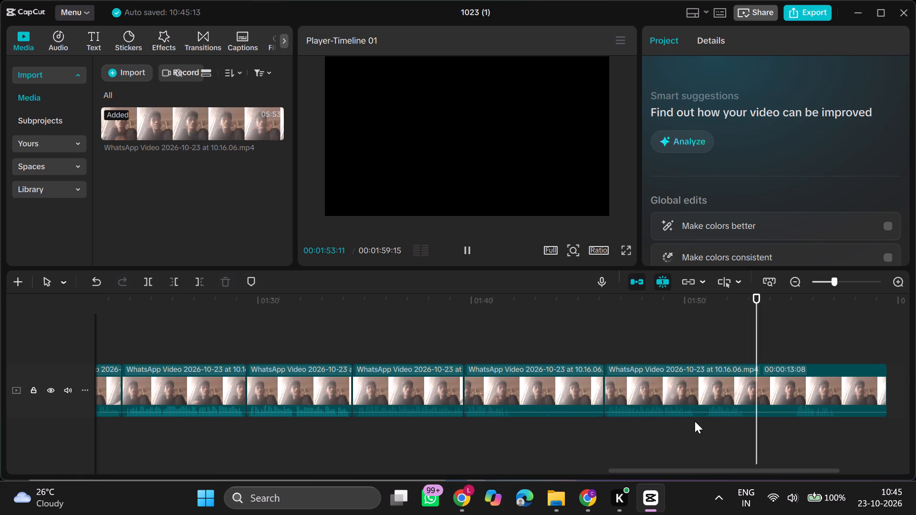
left_click(695, 421)
key("ctrl+b")
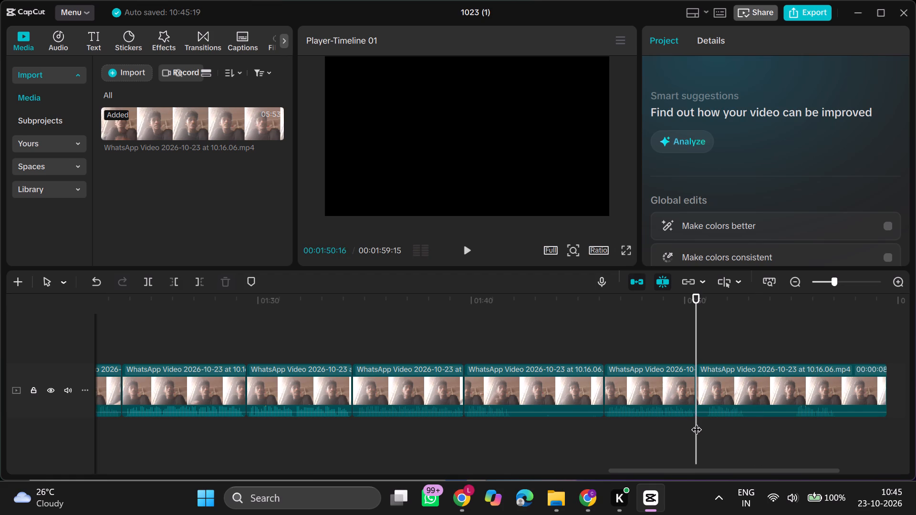
left_click(708, 421)
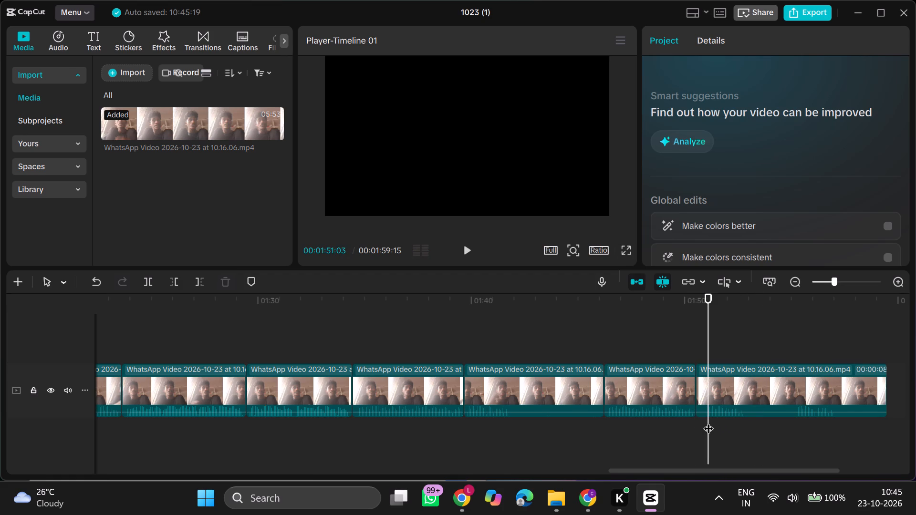
key("q")
Play the remaining footage and trim off everything in the last clip after 00:01:52:10.
left_click(784, 423)
key("space")
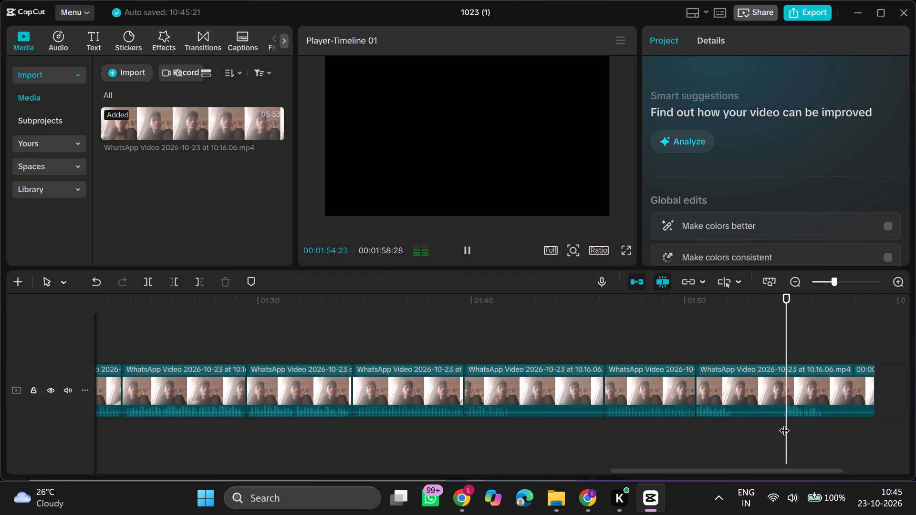
scroll(784, 423, "up", 5, "ctrl")
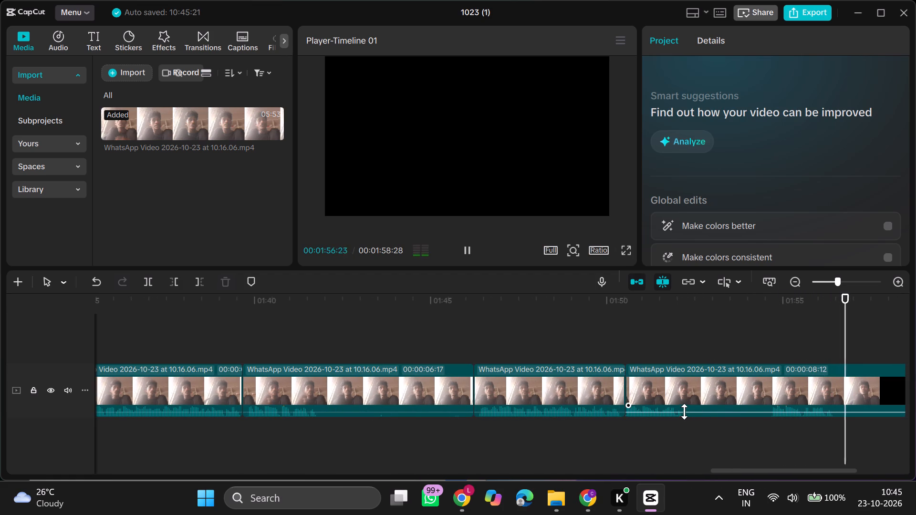
double_click(689, 419)
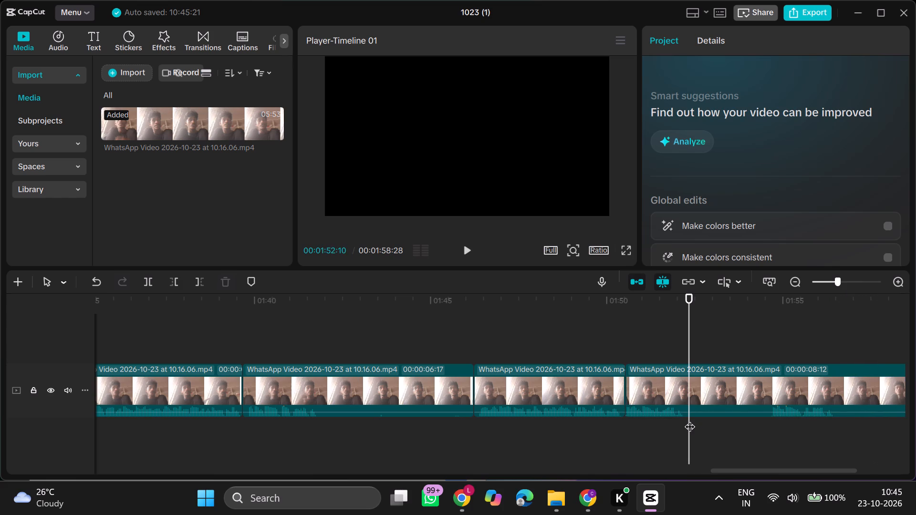
key("w")
Play back the edited timeline from about 00:01:34 and again from about 00:01:31 to check the cuts.
scroll(689, 419, "right", 1)
scroll(559, 436, "right", 1)
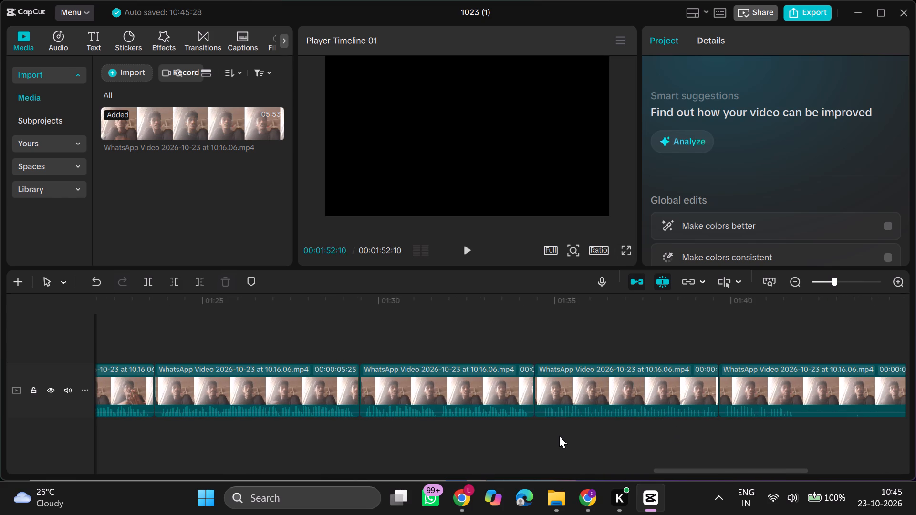
double_click(537, 436)
key("space")
scroll(537, 436, "down", 6, "ctrl")
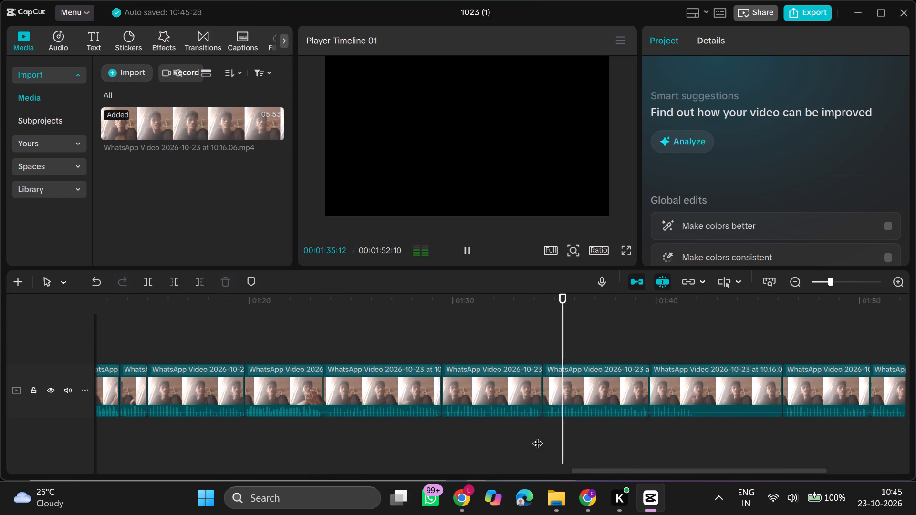
scroll(537, 436, "down", 8, "ctrl")
left_click(550, 431)
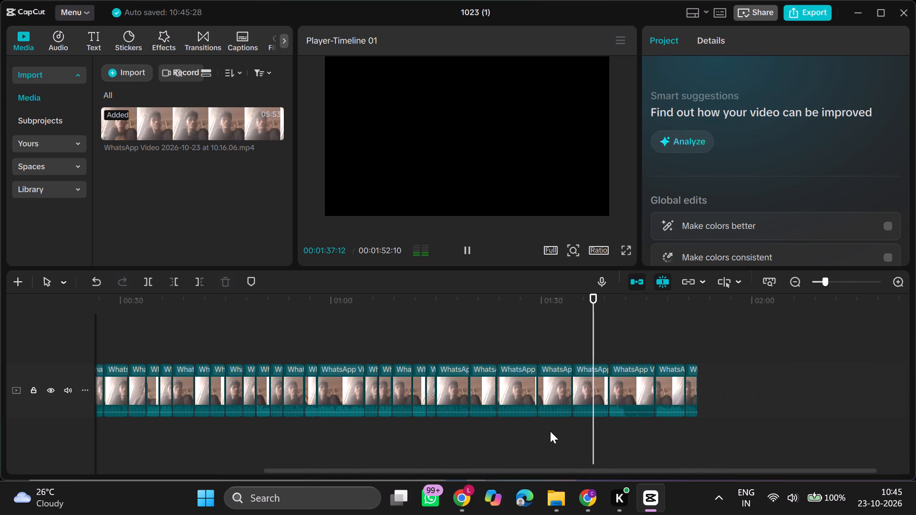
key("space")
scroll(550, 431, "up", 7, "ctrl")
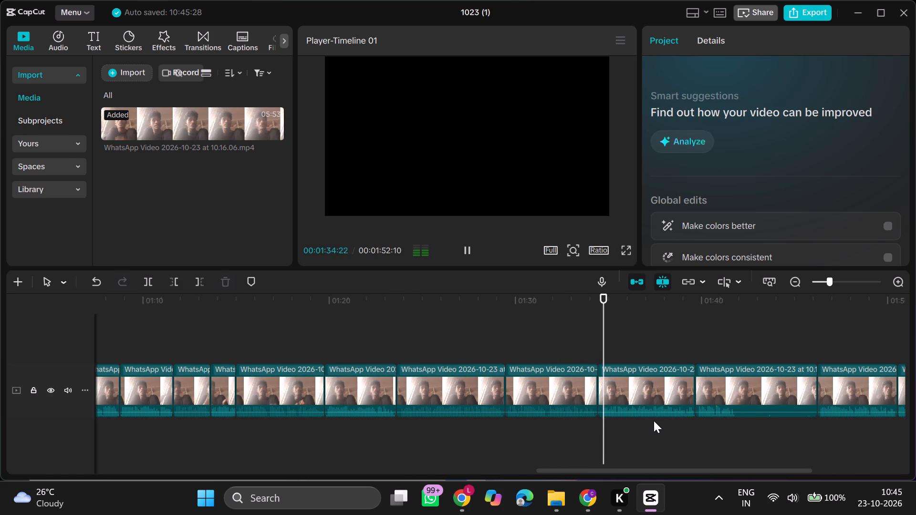
Delete the two consecutive clips that start at about 00:01:34.
left_click(650, 408)
key("BackSpace")
left_click(650, 408)
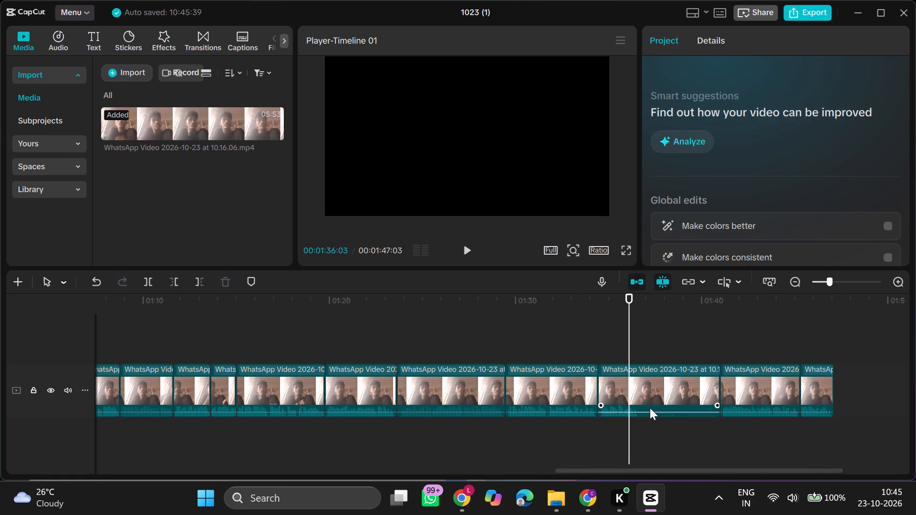
key("BackSpace")
Play back the footage around the new join and delete the clip that starts at about 00:01:29.
left_click(598, 437)
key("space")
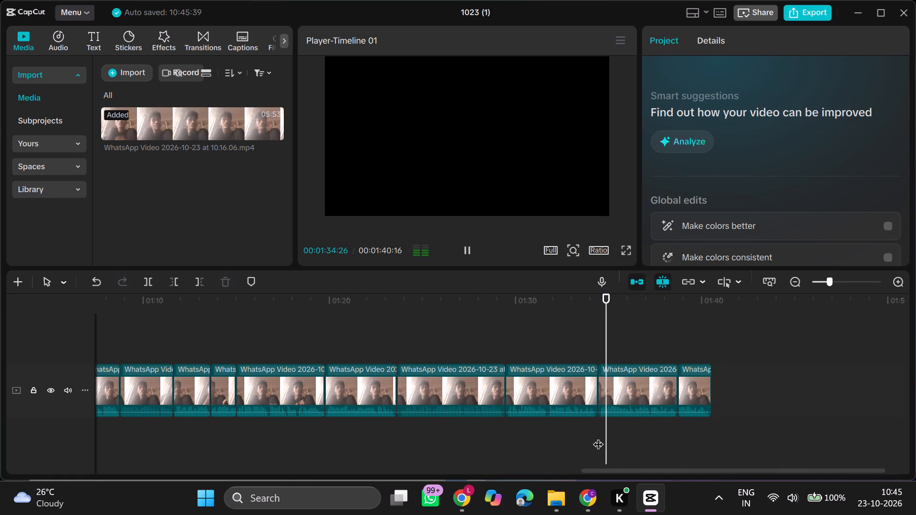
scroll(598, 437, "down", 4, "ctrl")
left_click(564, 426)
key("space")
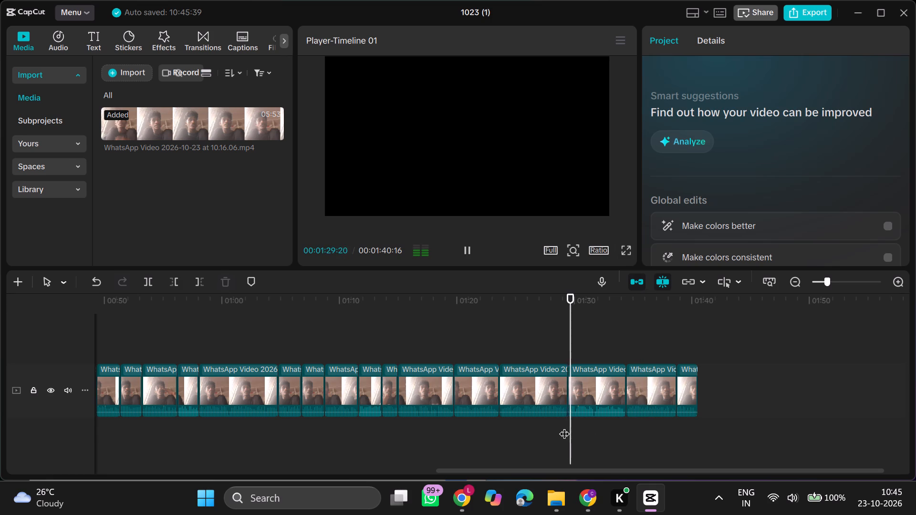
scroll(564, 426, "up", 9, "ctrl")
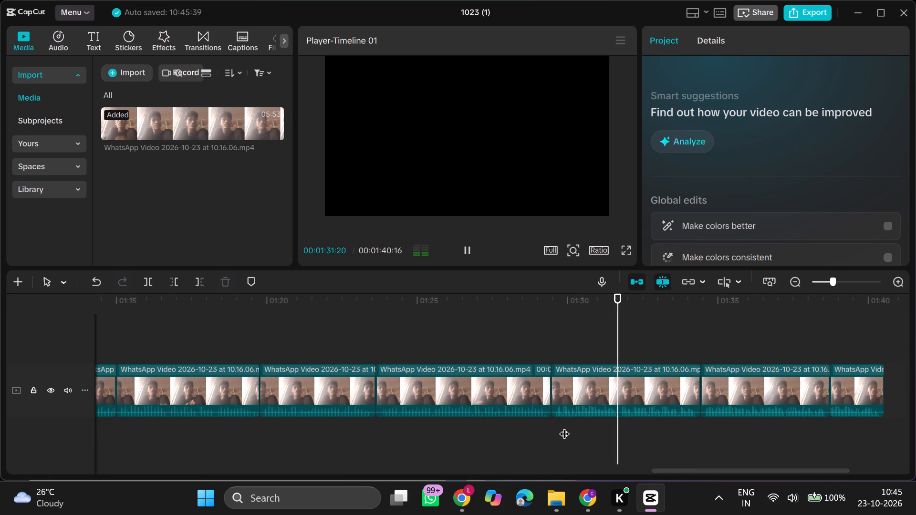
left_click(624, 406)
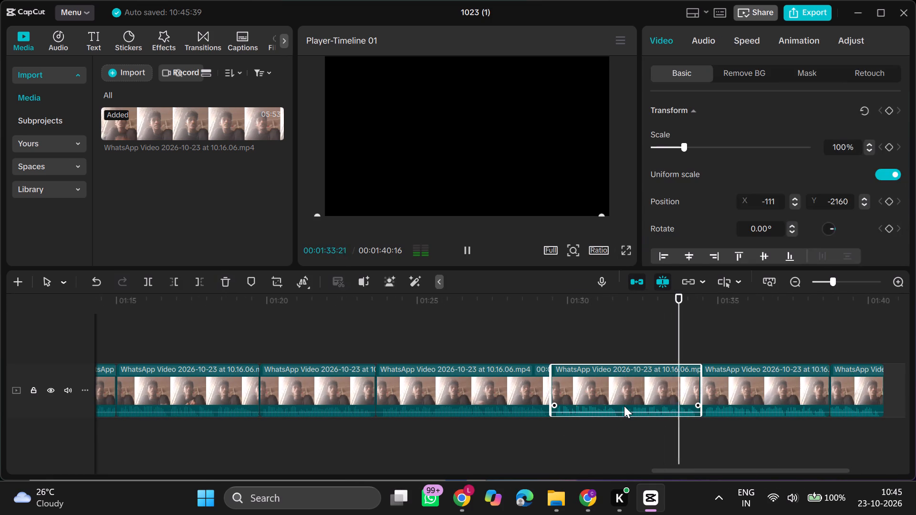
key("BackSpace")
Play from the join at about 00:01:29 and trim the first few frames off the clip after it, leaving 00:00:04:05.
left_click(560, 431)
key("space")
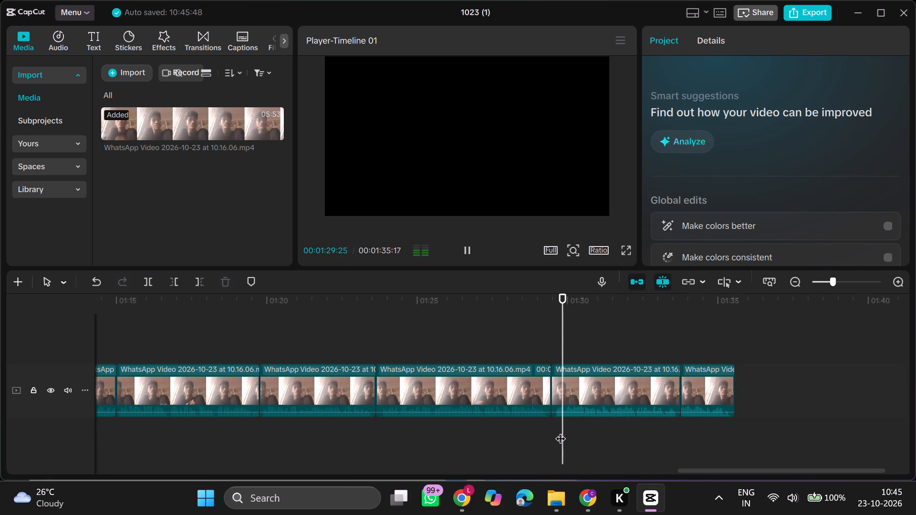
scroll(560, 431, "up", 7, "ctrl")
double_click(538, 422)
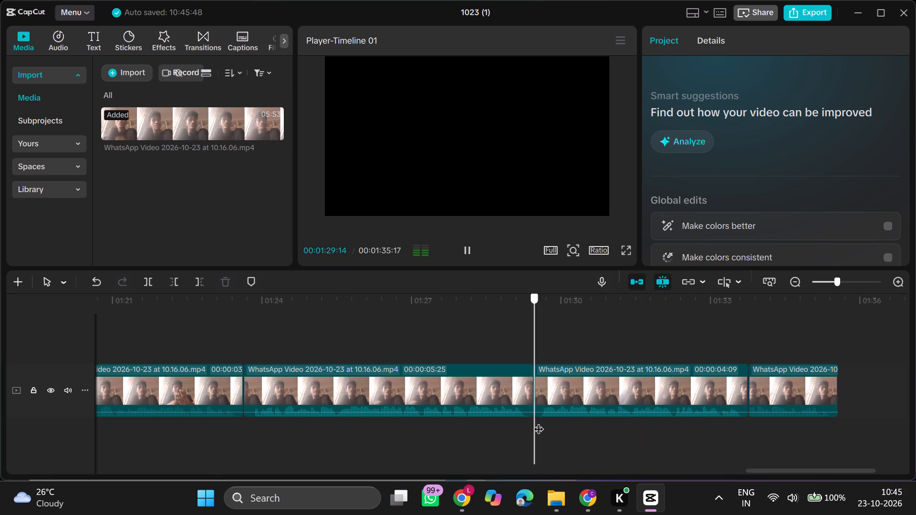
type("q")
Play the timeline from about 00:01:29 through to the end to check the last cuts.
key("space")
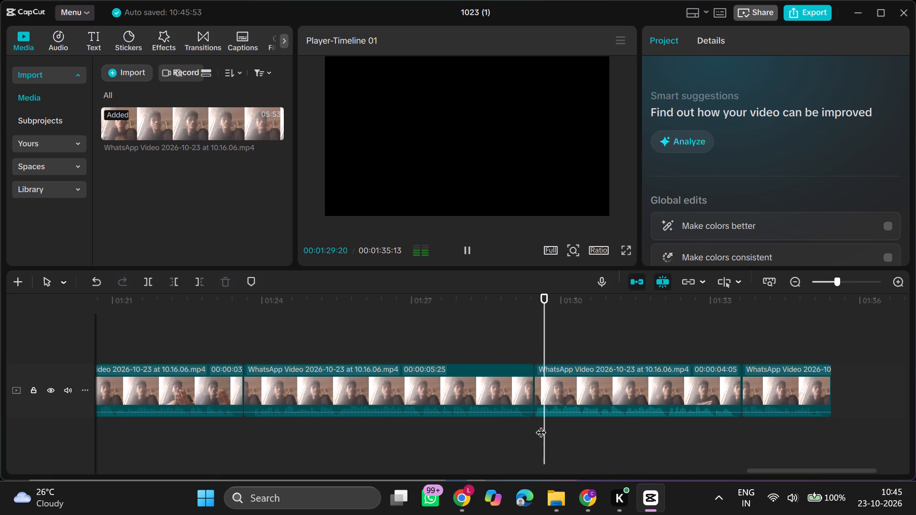
scroll(541, 425, "down", 8, "ctrl")
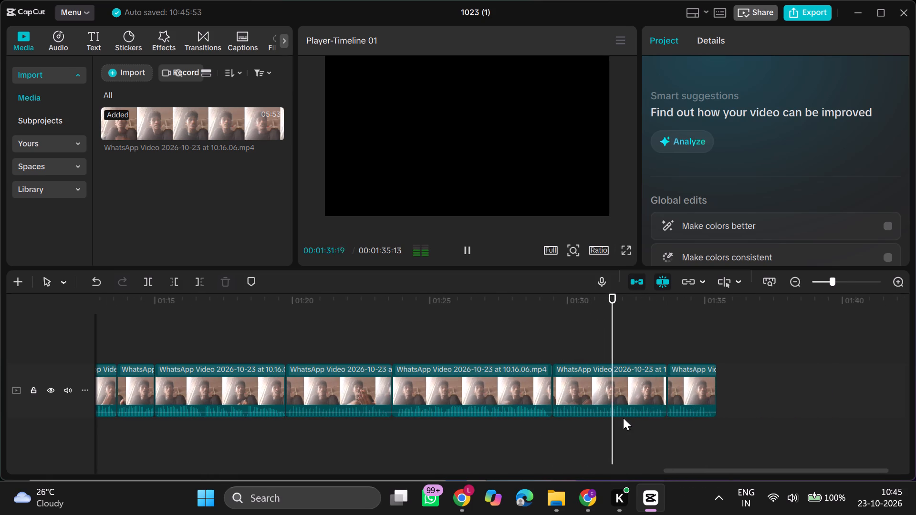
scroll(623, 418, "down", 2, "ctrl")
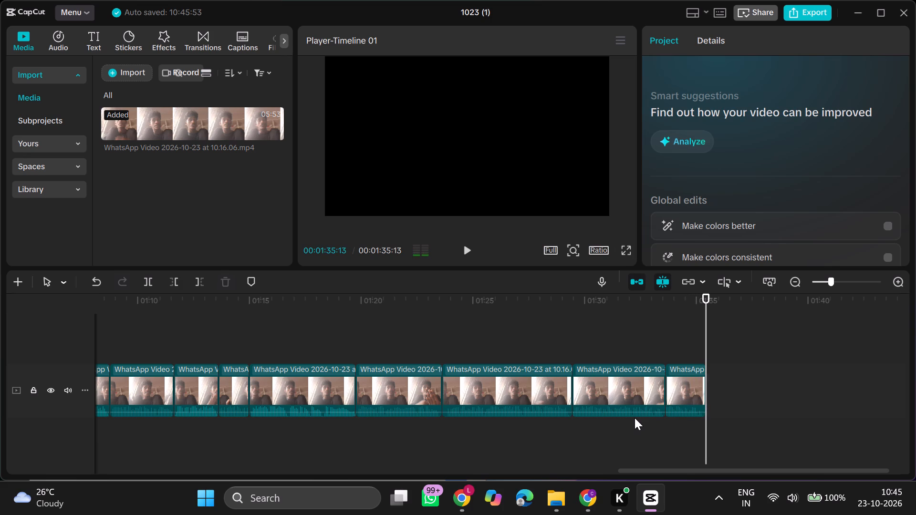
Play the edited timeline from the very beginning to review the cuts.
scroll(635, 418, "right", 6)
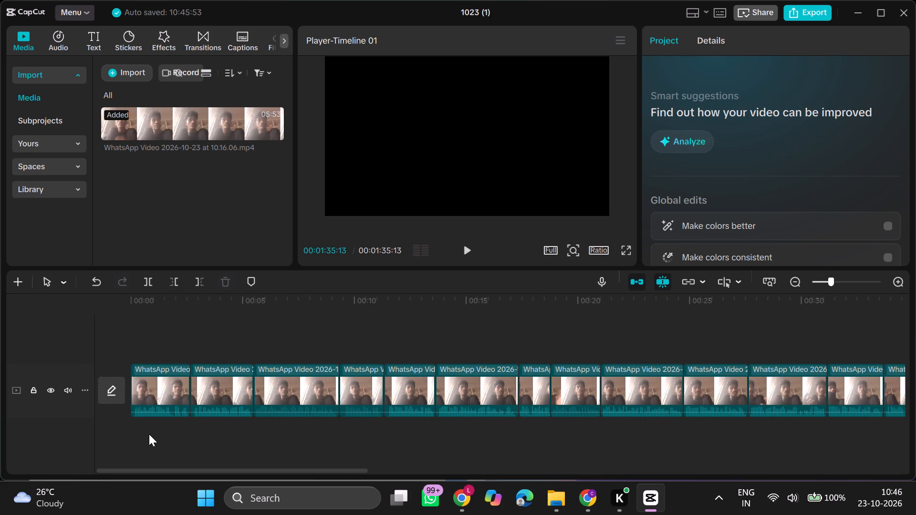
double_click(140, 433)
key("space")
scroll(140, 433, "down", 6, "ctrl")
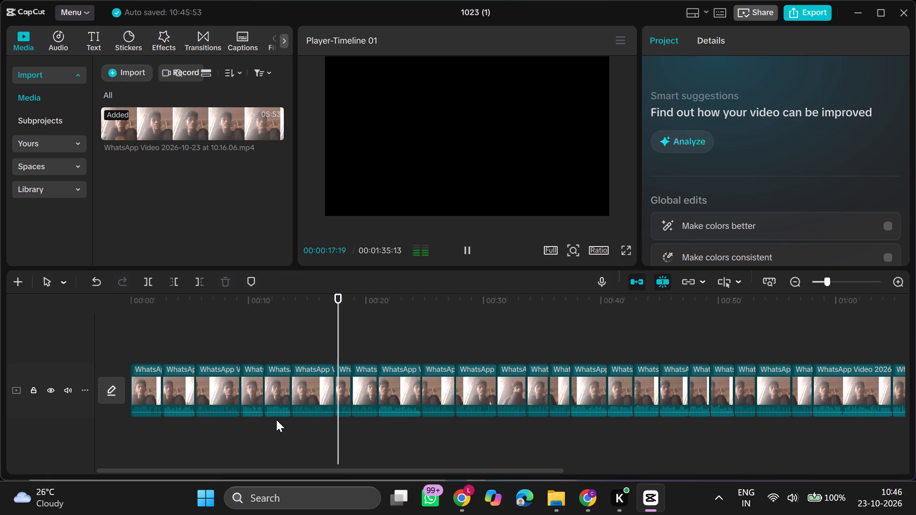
Preview the imported WhatsApp source video, and replay the edited timeline from the start.
left_click(166, 109)
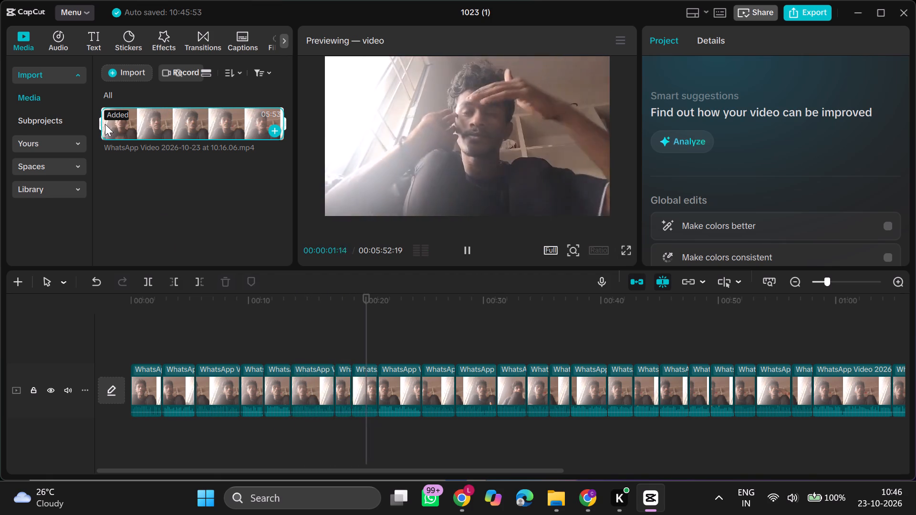
double_click(126, 430)
left_click_drag(126, 430, 135, 435)
left_click(135, 435)
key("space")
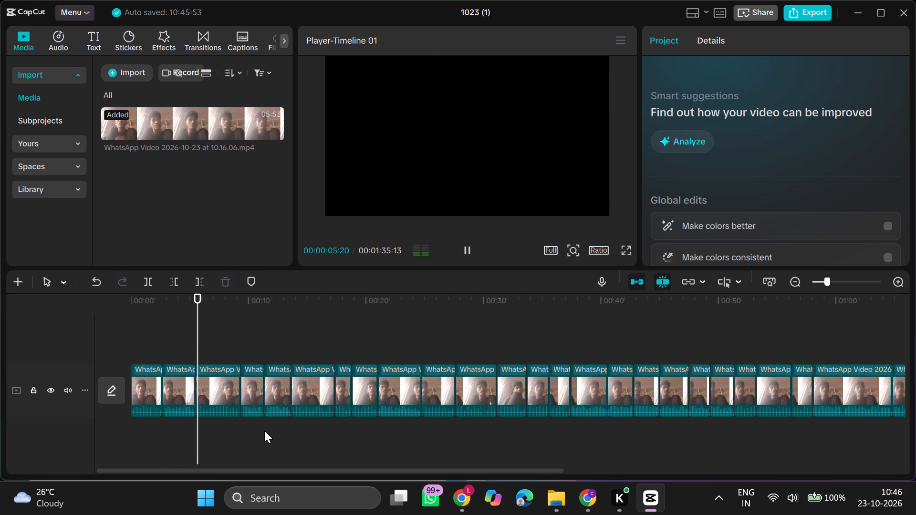
Replay the opening clips from about 9 seconds and pause at 00:00:15:18 to check the cuts.
left_click(239, 428)
key("space")
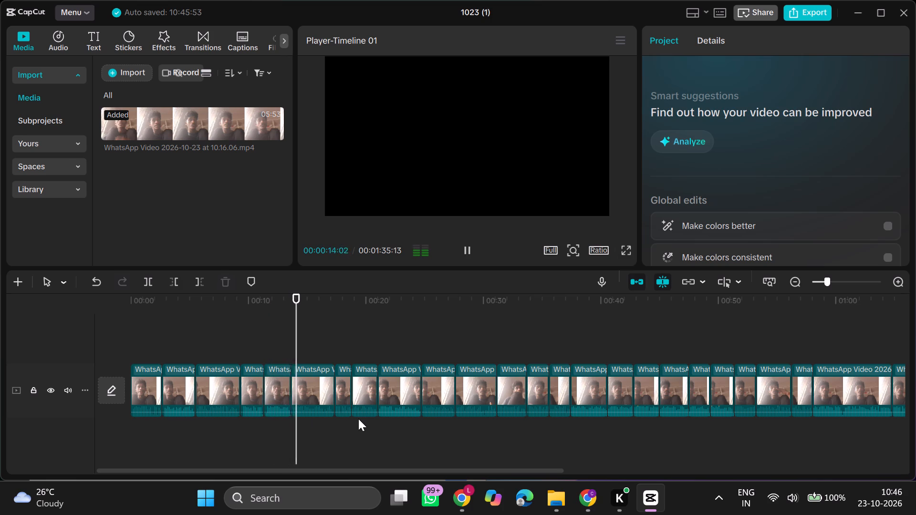
key("space")
key("space")
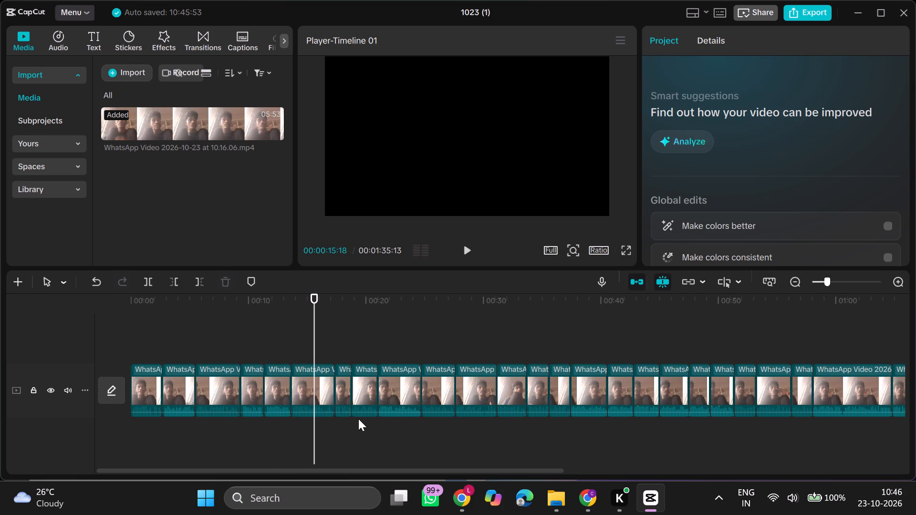